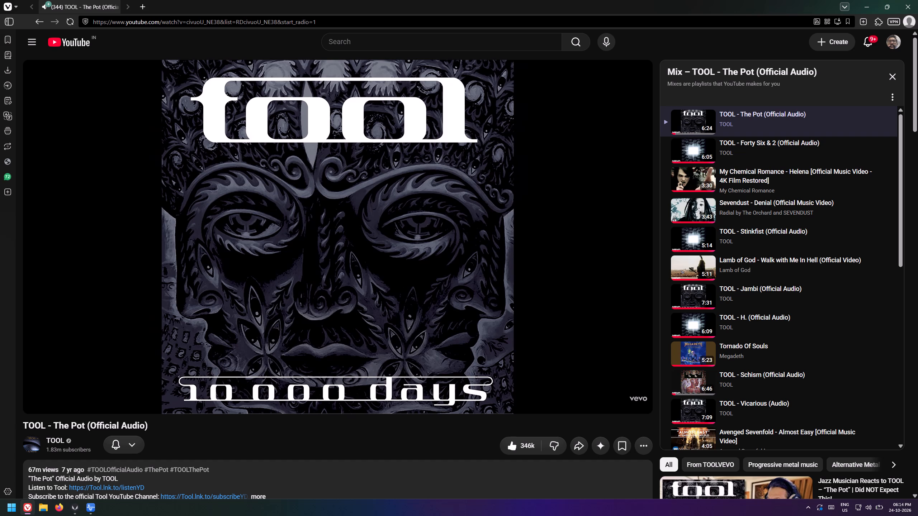
Listen to TOOL - The Pot (Official Audio) as a reference while switching between YouTube and Valeton Suite, ending in Valeton Suite.
{"action": "key", "text": "space"}
{"action": "key", "text": "space"}
{"action": "left_click", "coordinate": [97, 515]}
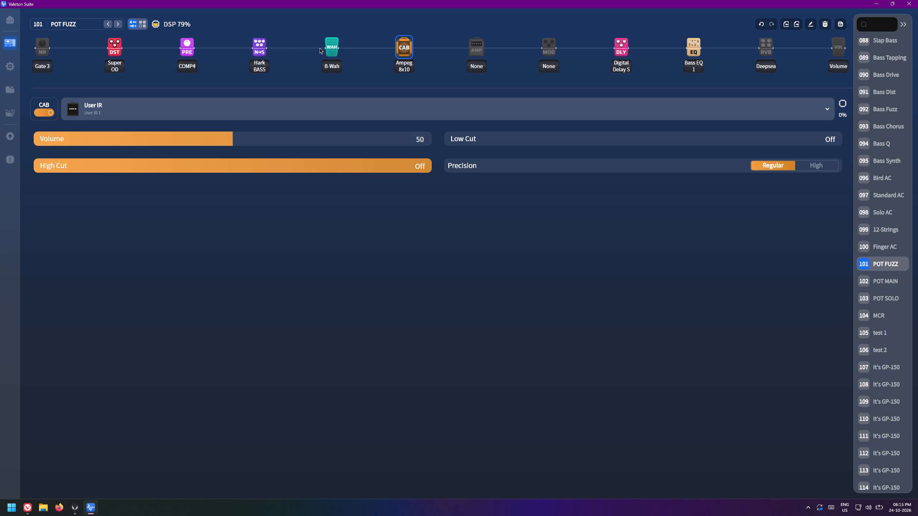
{"action": "scroll", "coordinate": [71, 469], "scroll_direction": "up", "scroll_amount": 1}
{"action": "left_click", "coordinate": [14, 515]}
{"action": "left_click", "coordinate": [23, 515]}
{"action": "left_click", "coordinate": [241, 300]}
{"action": "scroll", "coordinate": [110, 469], "scroll_direction": "down", "scroll_amount": 1}
{"action": "left_click", "coordinate": [179, 308]}
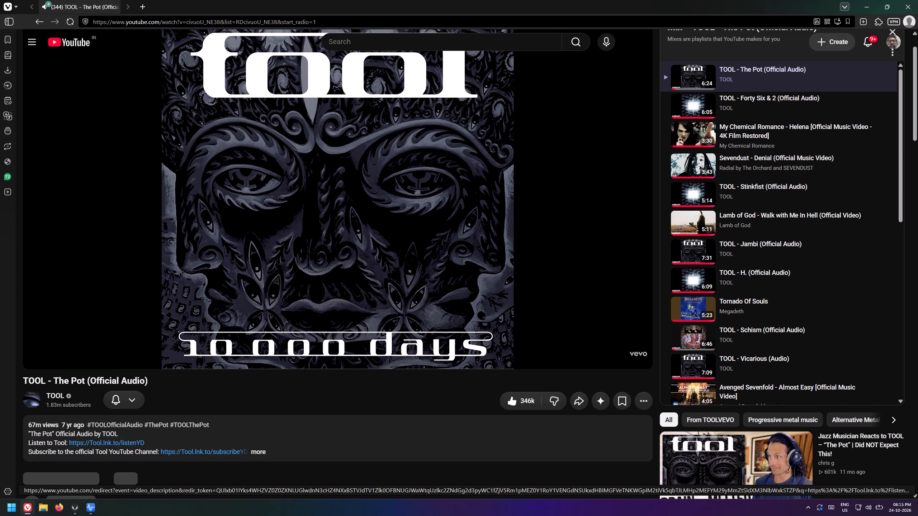
{"action": "left_click", "coordinate": [94, 510]}
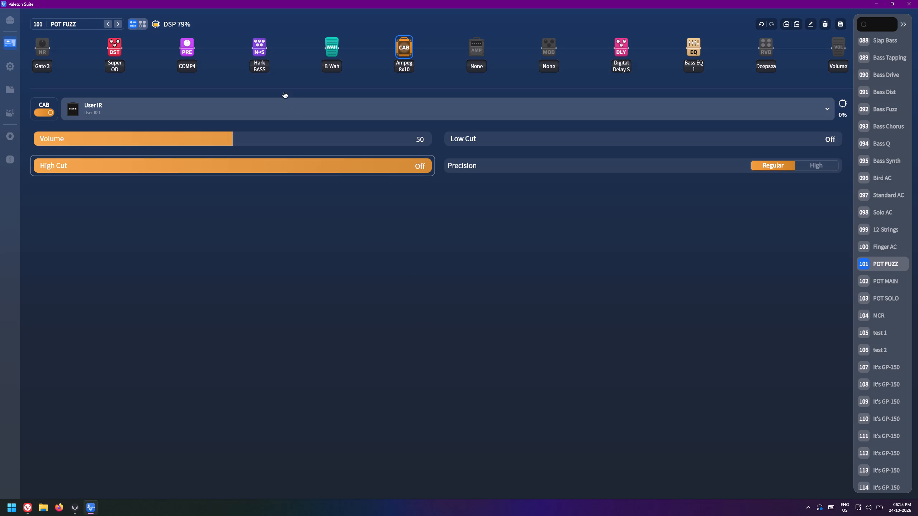
In the POT FUZZ preset, try the AMPG BASS SnapTone and load B7K A2 in the N->S block.
{"action": "left_click", "coordinate": [265, 58]}
{"action": "left_click", "coordinate": [253, 54]}
{"action": "left_click", "coordinate": [226, 110]}
{"action": "scroll", "coordinate": [372, 265], "scroll_direction": "up", "scroll_amount": 1}
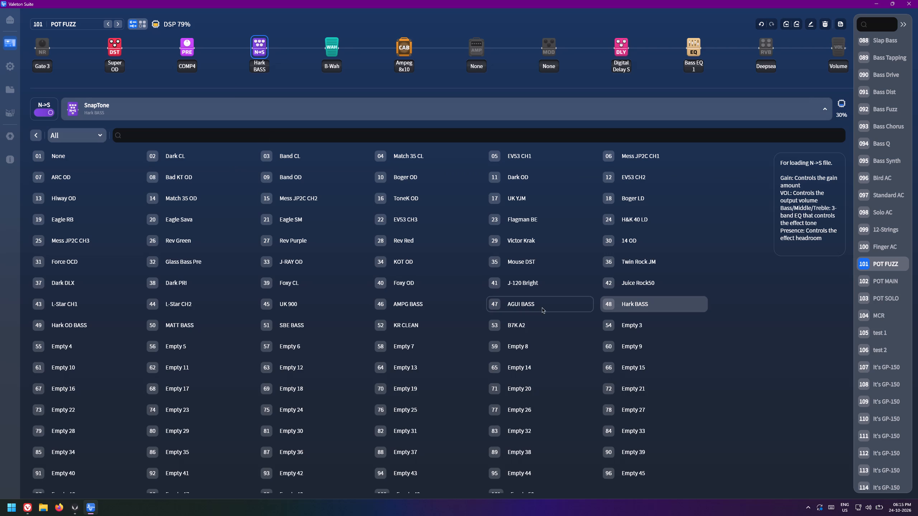
{"action": "left_click", "coordinate": [445, 309]}
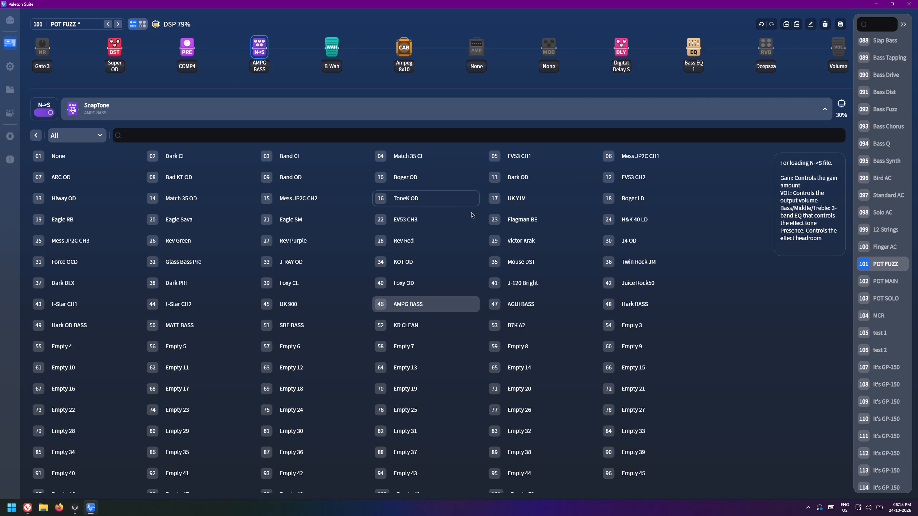
{"action": "left_click_drag", "start_coordinate": [512, 333], "coordinate": [530, 356]}
{"action": "left_click", "coordinate": [530, 356]}
{"action": "left_click", "coordinate": [522, 326]}
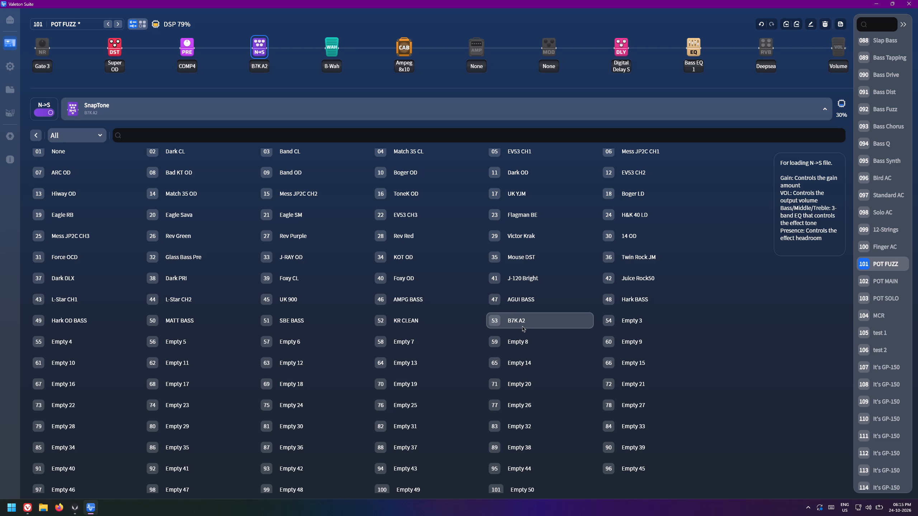
Move the B-Wah block in the signal chain to sit between Super OD and COMP4.
{"action": "left_click_drag", "start_coordinate": [331, 49], "coordinate": [125, 47]}
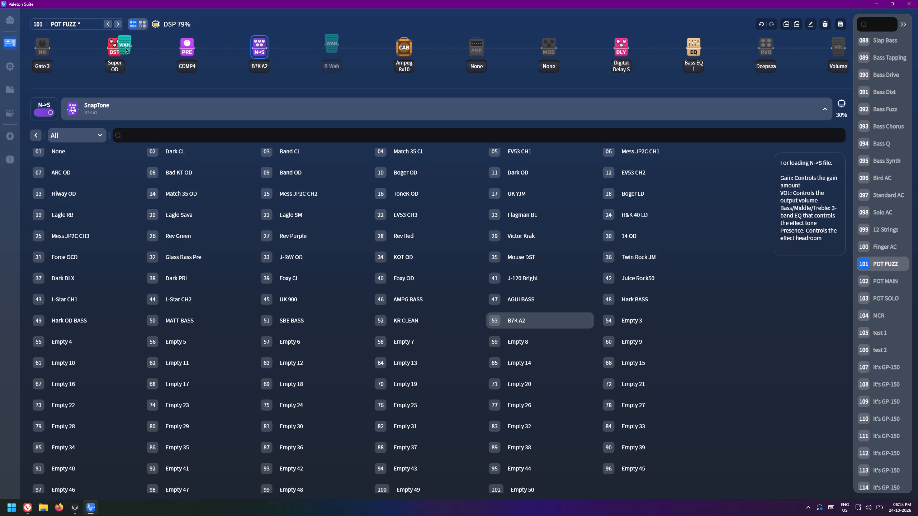
{"action": "left_click_drag", "start_coordinate": [125, 47], "coordinate": [117, 47]}
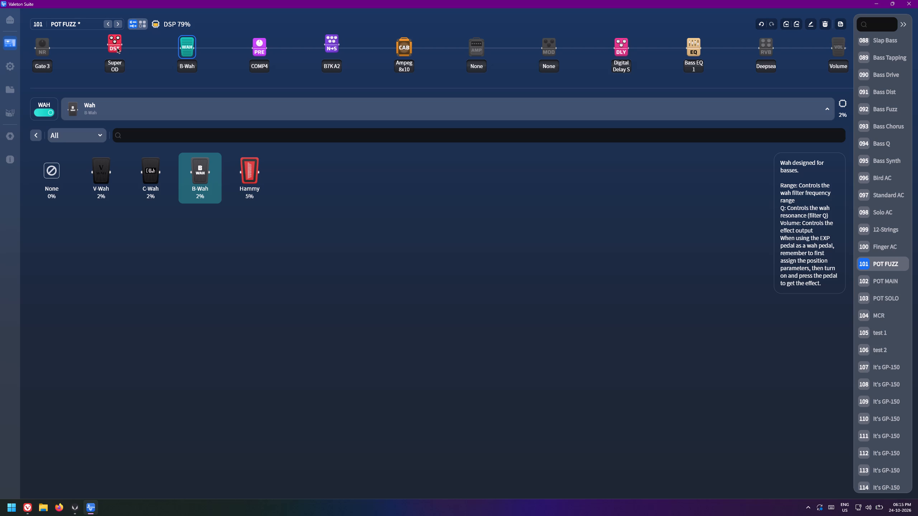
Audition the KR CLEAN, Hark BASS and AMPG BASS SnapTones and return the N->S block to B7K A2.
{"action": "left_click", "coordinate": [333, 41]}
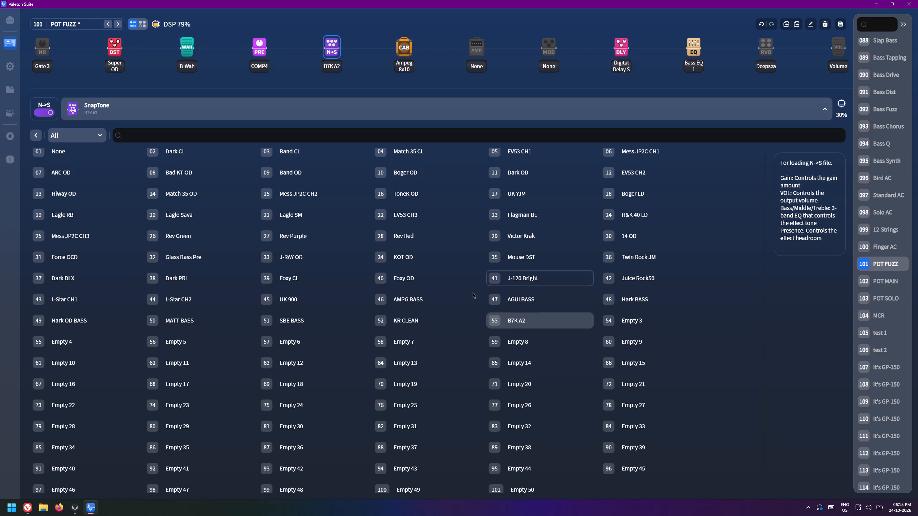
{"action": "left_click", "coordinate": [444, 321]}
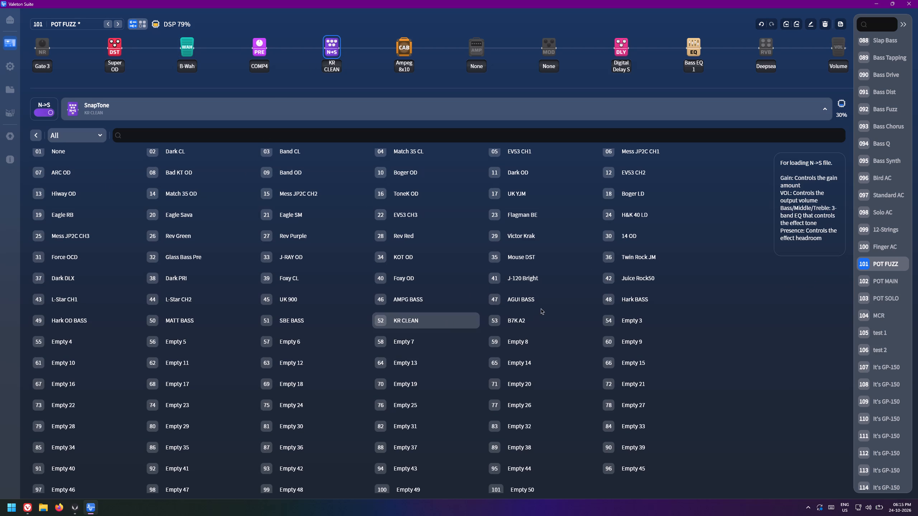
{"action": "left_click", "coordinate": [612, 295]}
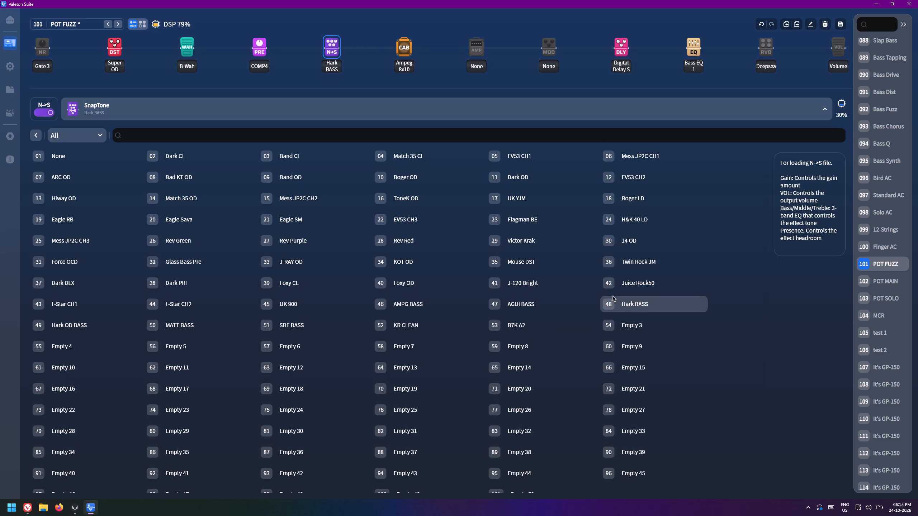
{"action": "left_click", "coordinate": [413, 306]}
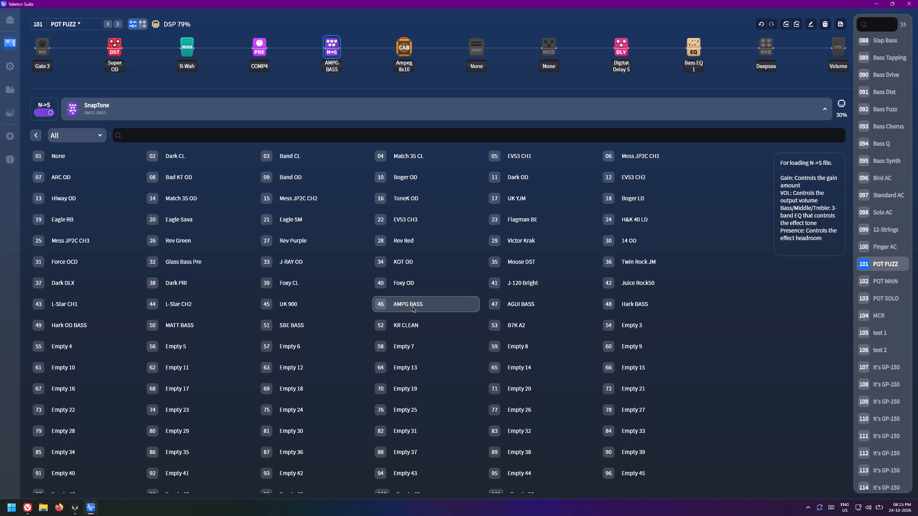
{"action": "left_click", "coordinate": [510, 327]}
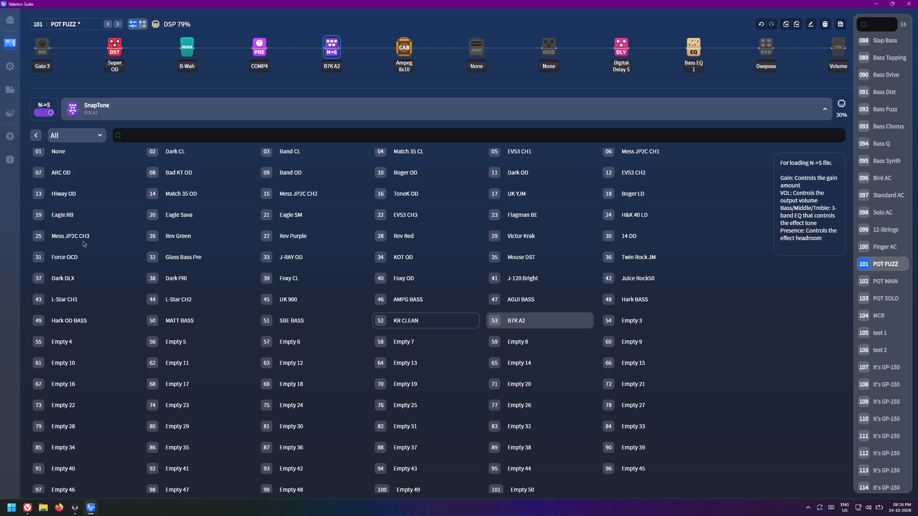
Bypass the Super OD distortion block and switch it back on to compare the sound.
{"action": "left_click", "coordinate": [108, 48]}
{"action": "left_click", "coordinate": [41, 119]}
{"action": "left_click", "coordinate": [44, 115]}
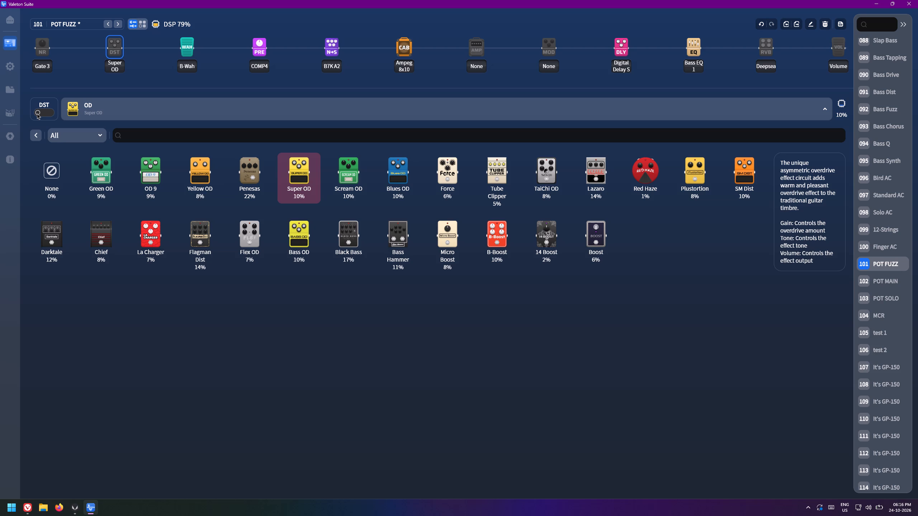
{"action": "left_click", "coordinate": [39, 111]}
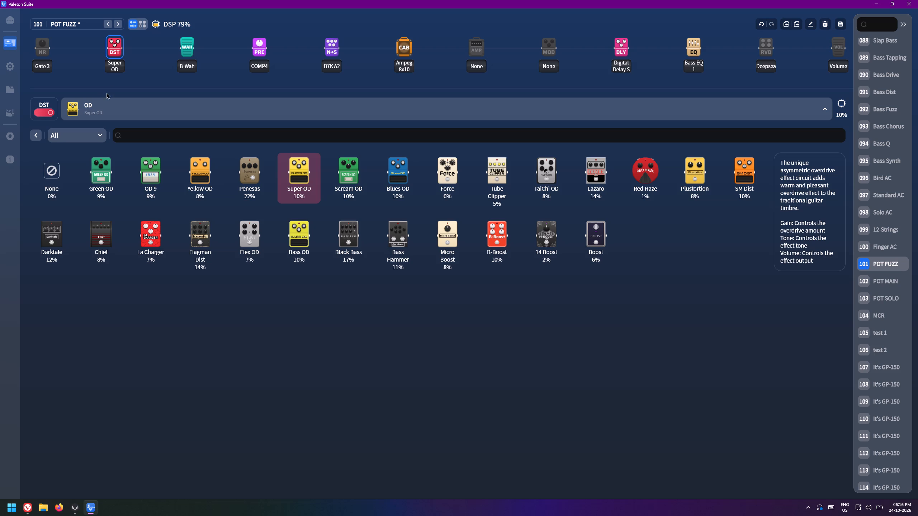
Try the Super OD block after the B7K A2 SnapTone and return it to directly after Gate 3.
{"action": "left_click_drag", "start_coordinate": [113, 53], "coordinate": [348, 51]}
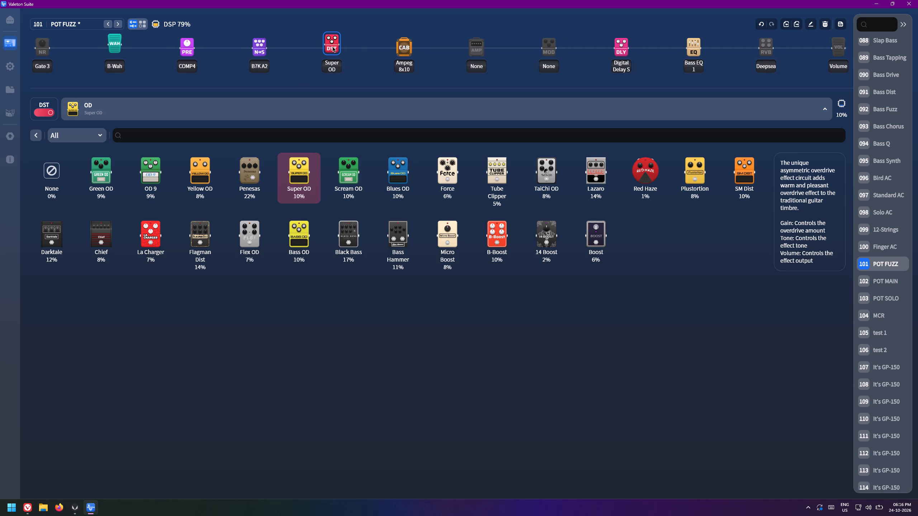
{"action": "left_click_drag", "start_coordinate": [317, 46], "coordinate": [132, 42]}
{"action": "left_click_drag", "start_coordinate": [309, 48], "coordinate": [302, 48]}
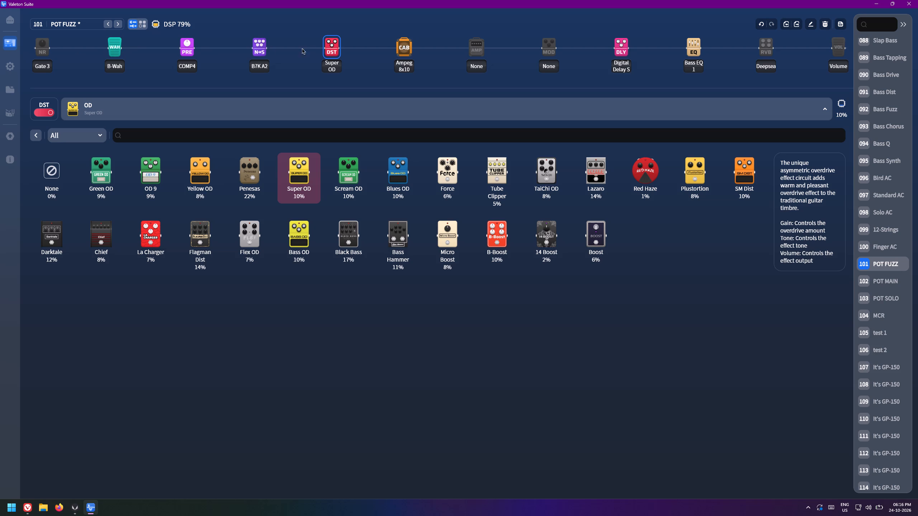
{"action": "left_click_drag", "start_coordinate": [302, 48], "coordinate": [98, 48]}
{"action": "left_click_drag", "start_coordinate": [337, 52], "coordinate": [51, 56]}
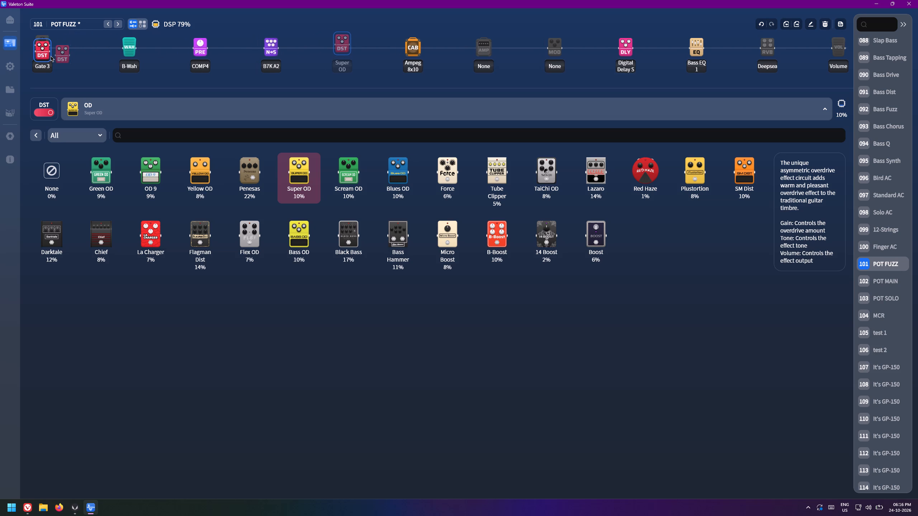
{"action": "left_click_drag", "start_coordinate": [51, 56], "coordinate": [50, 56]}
Change the reverb block's model to Hall.
{"action": "left_click", "coordinate": [748, 39]}
{"action": "left_click", "coordinate": [753, 40]}
{"action": "left_click", "coordinate": [762, 38]}
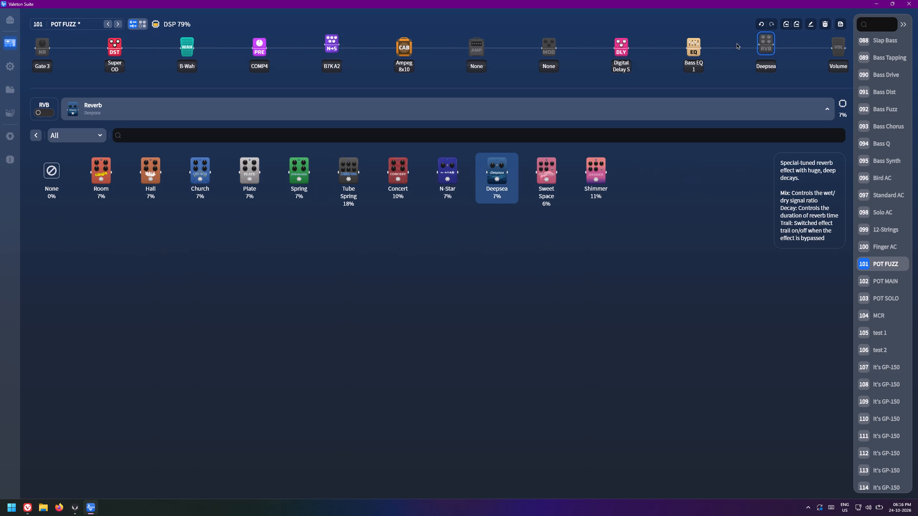
{"action": "left_click", "coordinate": [109, 177]}
{"action": "left_click", "coordinate": [152, 171]}
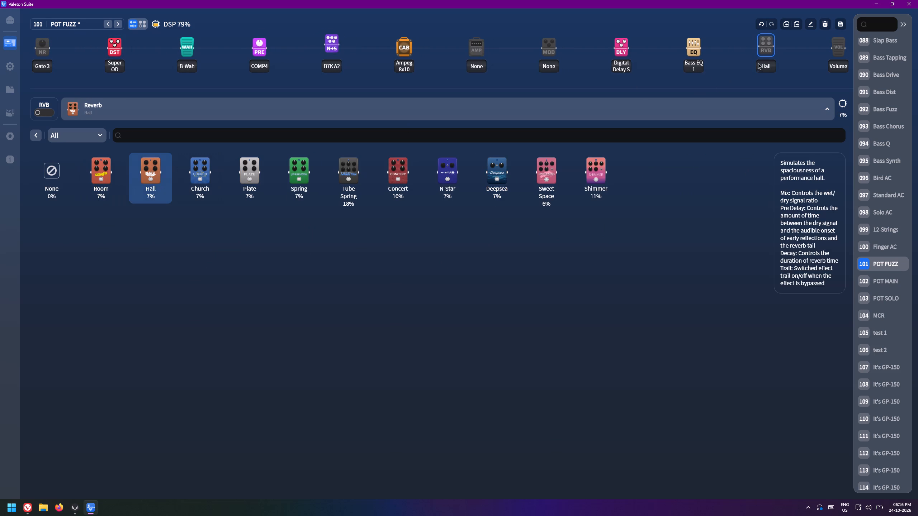
Move the Hall reverb to directly after Gate 3, ahead of Super OD, and switch it on.
{"action": "left_click_drag", "start_coordinate": [764, 55], "coordinate": [46, 58]}
{"action": "left_click", "coordinate": [37, 113]}
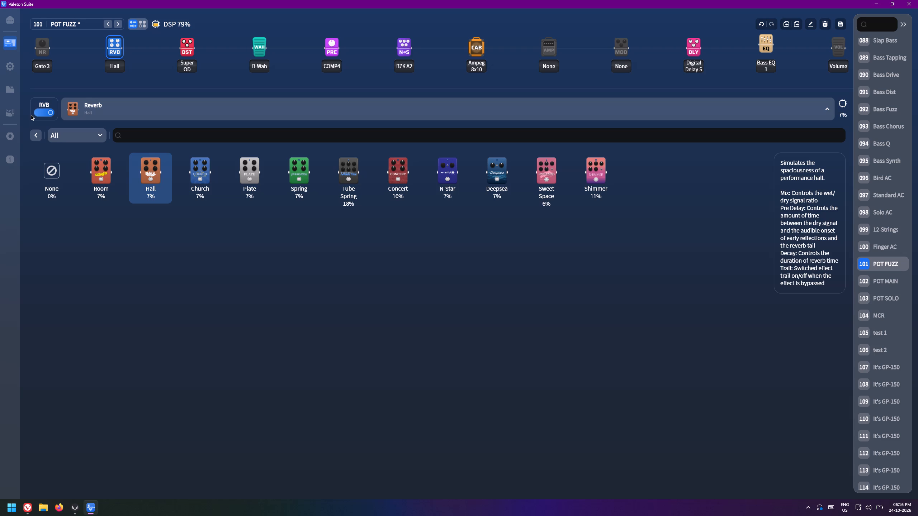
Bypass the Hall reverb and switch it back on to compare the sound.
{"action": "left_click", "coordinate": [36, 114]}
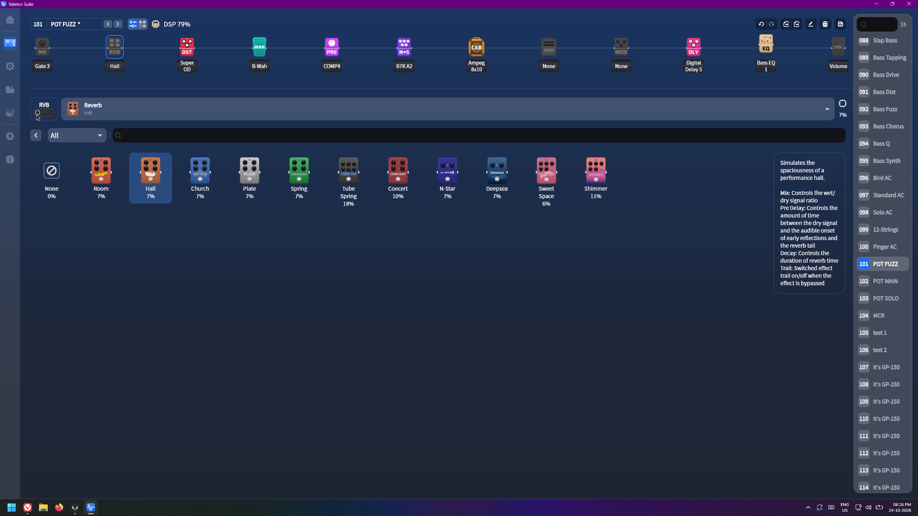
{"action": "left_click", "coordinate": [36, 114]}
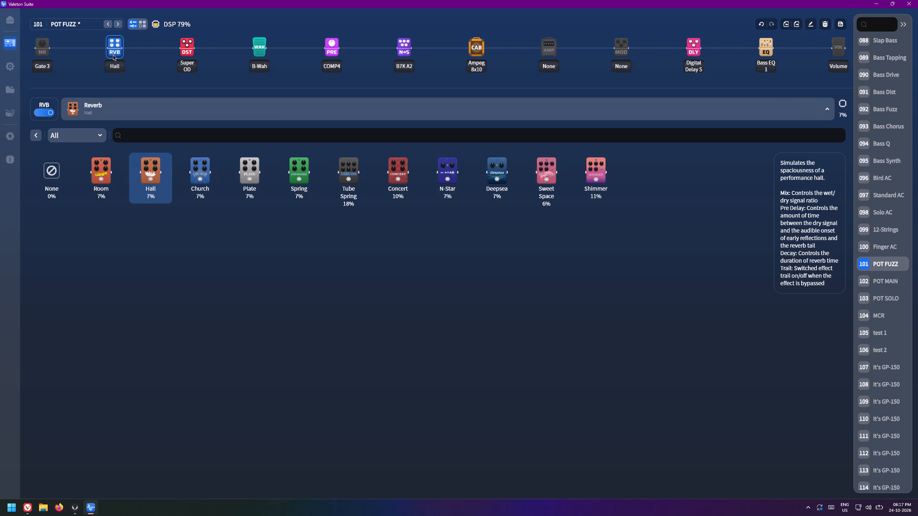
Save the changes to the POT FUZZ preset.
{"action": "left_click", "coordinate": [842, 25]}
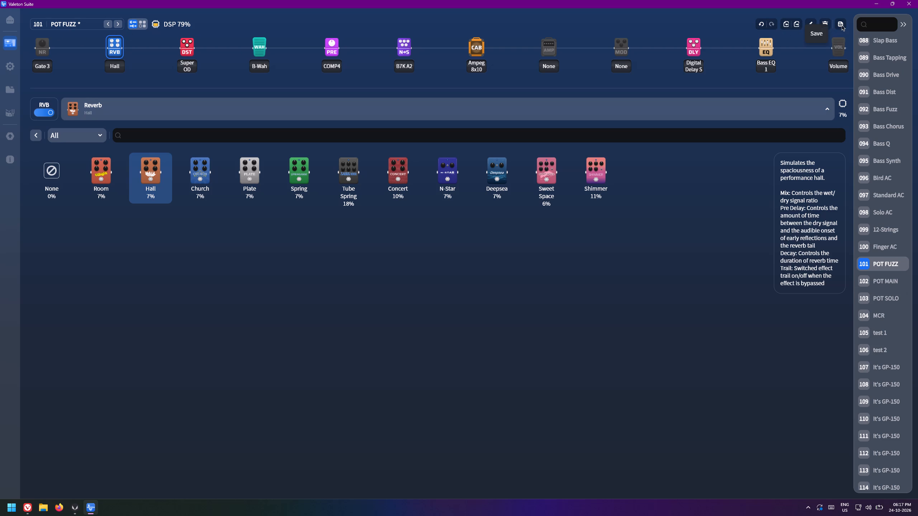
{"action": "left_click", "coordinate": [507, 310]}
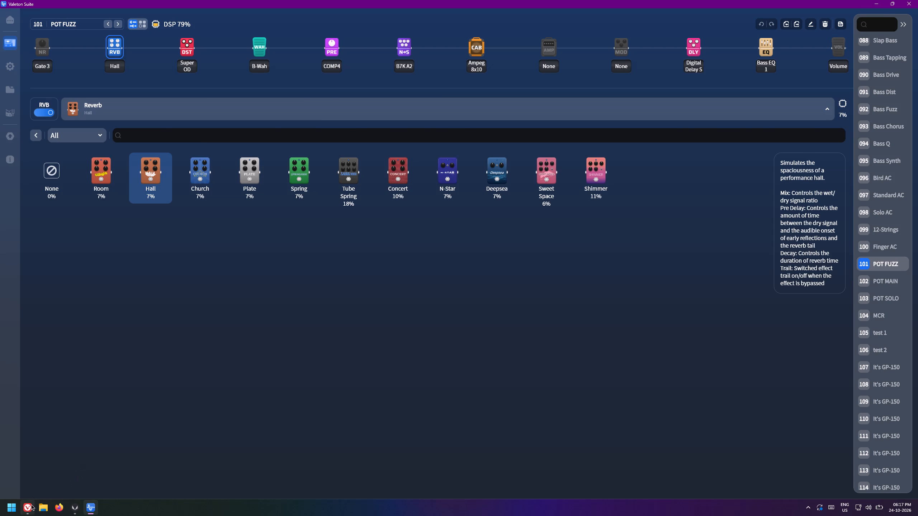
Switch to YouTube, rewind TOOL - The Pot to an earlier passage, and return to Valeton Suite while it plays.
{"action": "left_click", "coordinate": [31, 504]}
{"action": "left_click", "coordinate": [326, 269]}
{"action": "left_click", "coordinate": [505, 343]}
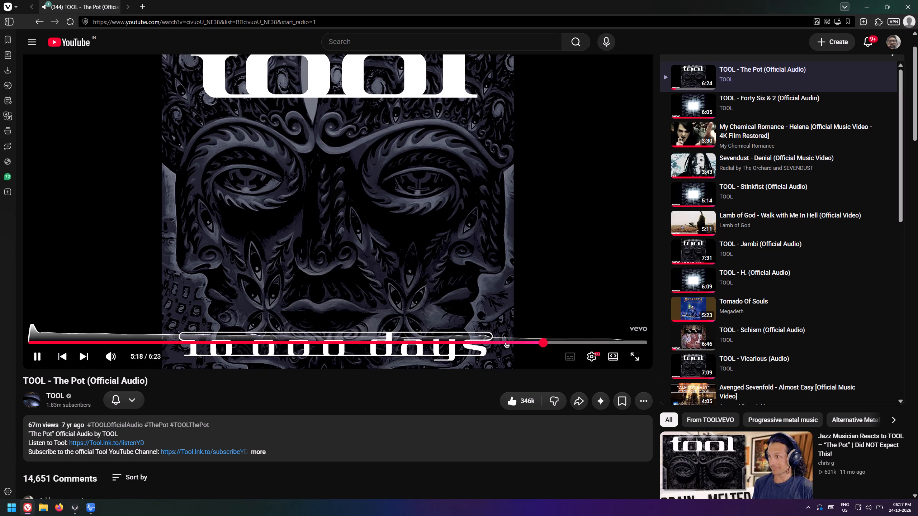
{"action": "left_click", "coordinate": [548, 345]}
{"action": "left_click", "coordinate": [489, 339]}
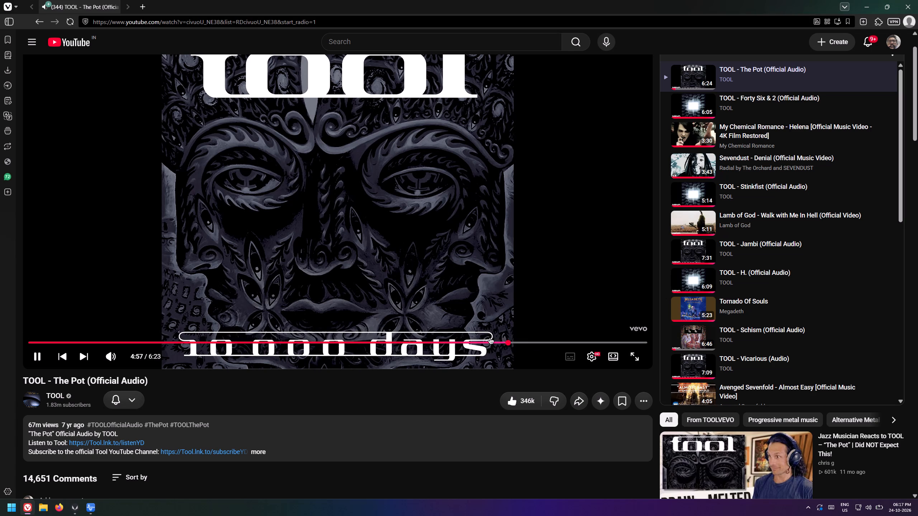
{"action": "left_click", "coordinate": [94, 501]}
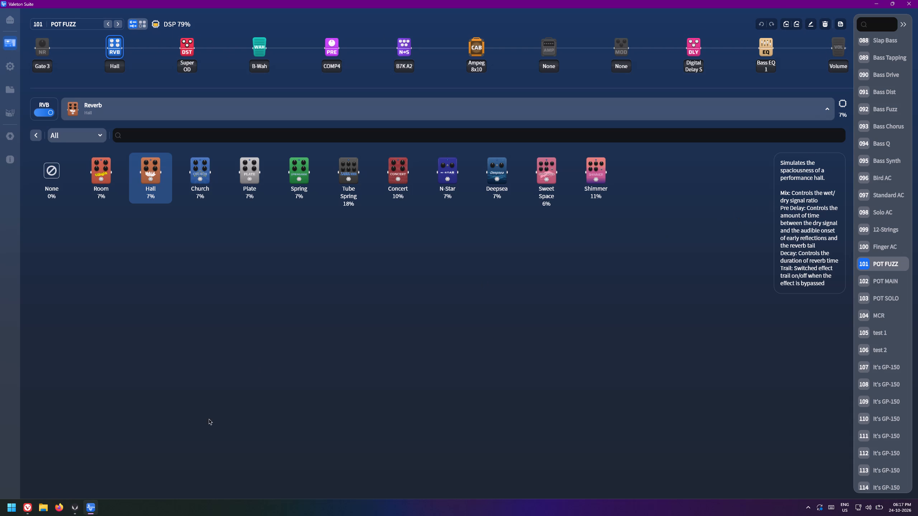
Switch back to YouTube and pause TOOL - The Pot.
{"action": "left_click", "coordinate": [31, 508]}
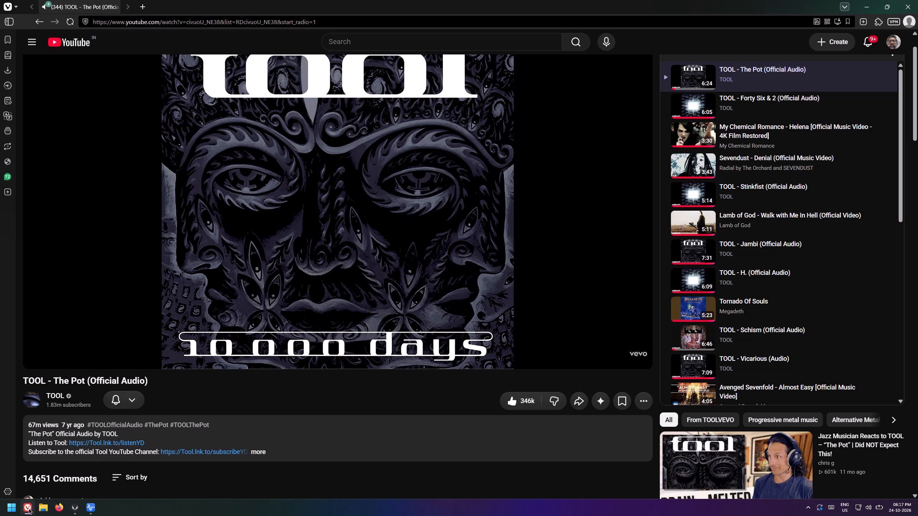
{"action": "key", "text": "space"}
Switch to Valeton Suite and set Bass EQ 1 to Volume 50, 2kHz 1 and 8kHz 36.
{"action": "left_click", "coordinate": [86, 513]}
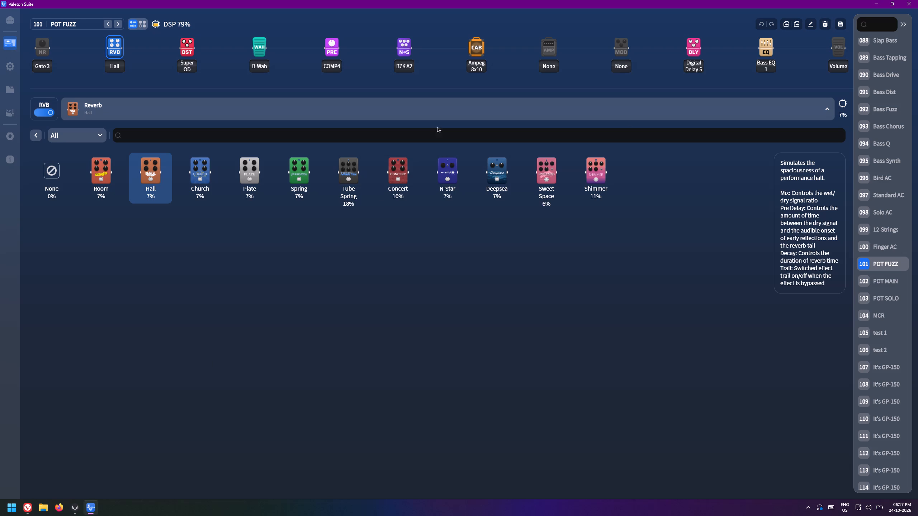
{"action": "left_click", "coordinate": [758, 56]}
{"action": "scroll", "coordinate": [758, 56], "scroll_direction": "down", "scroll_amount": 1}
{"action": "left_click", "coordinate": [756, 52]}
{"action": "left_click", "coordinate": [760, 46]}
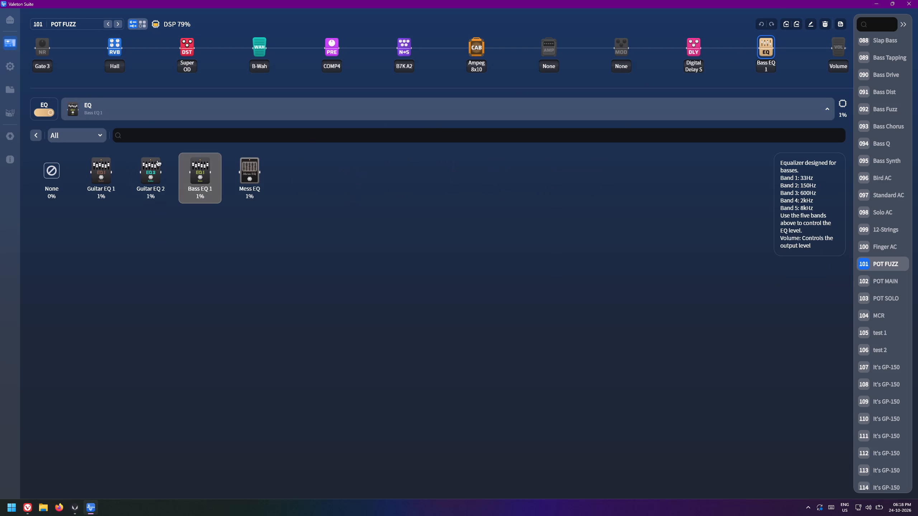
{"action": "left_click", "coordinate": [133, 112]}
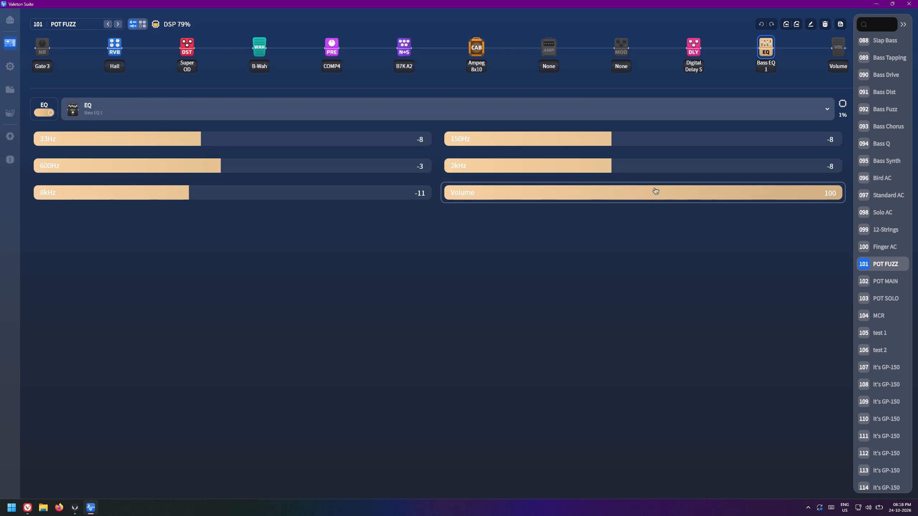
{"action": "left_click_drag", "start_coordinate": [650, 192], "coordinate": [643, 192]}
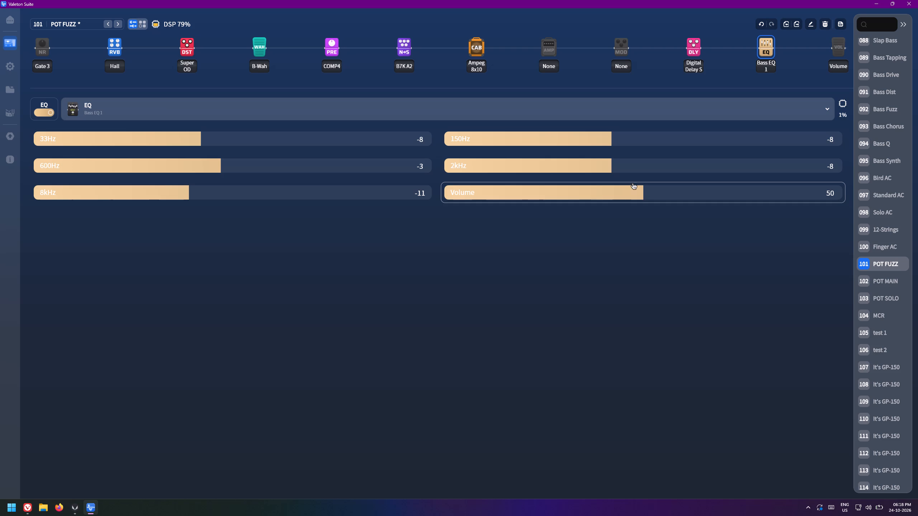
{"action": "left_click", "coordinate": [782, 161]}
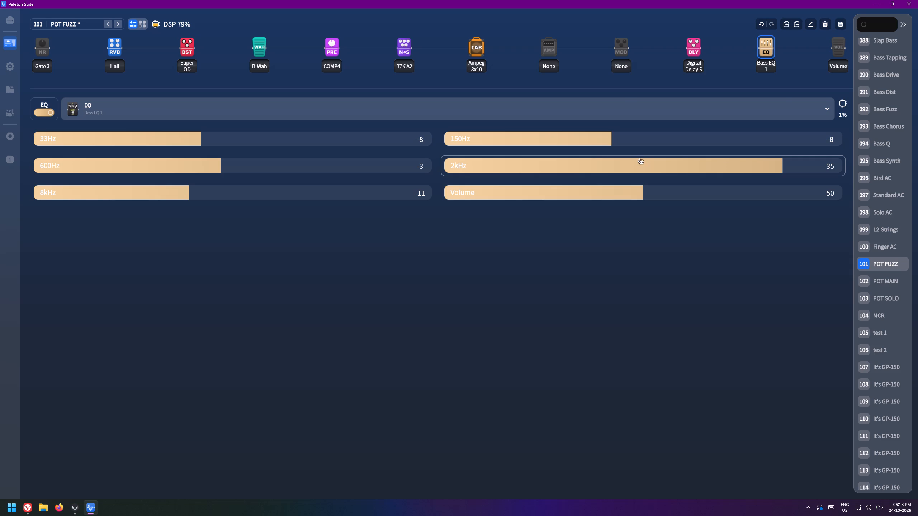
{"action": "left_click_drag", "start_coordinate": [639, 159], "coordinate": [647, 166]}
{"action": "left_click", "coordinate": [375, 193]}
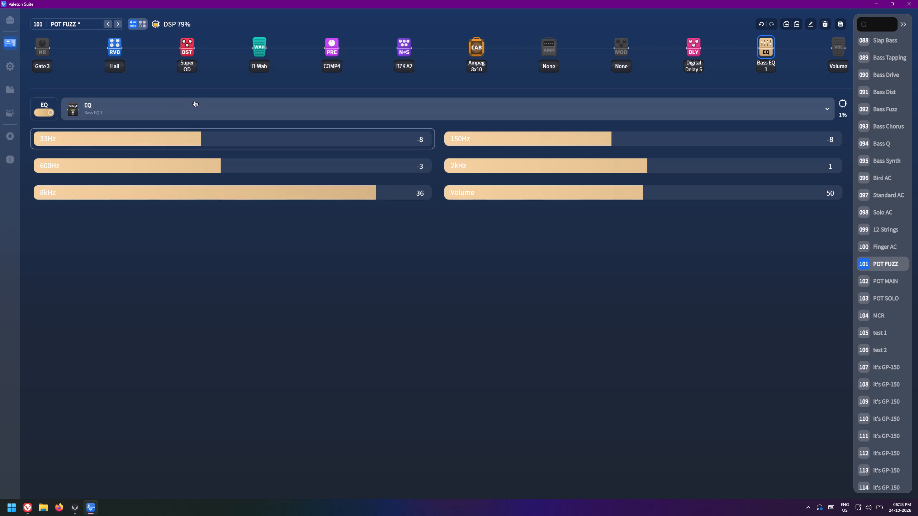
Toggle the Hall reverb off and on, set Decay to 100 and Pre Delay to 20 ms, and enable Trail.
{"action": "left_click", "coordinate": [119, 44]}
{"action": "left_click", "coordinate": [36, 110]}
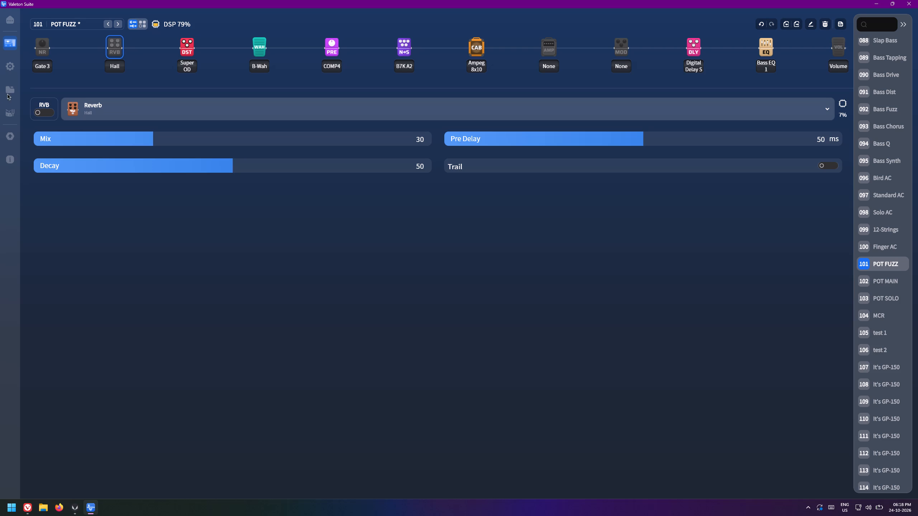
{"action": "left_click_drag", "start_coordinate": [41, 112], "coordinate": [44, 113]}
{"action": "left_click_drag", "start_coordinate": [338, 166], "coordinate": [534, 181]}
{"action": "left_click_drag", "start_coordinate": [586, 142], "coordinate": [552, 139]}
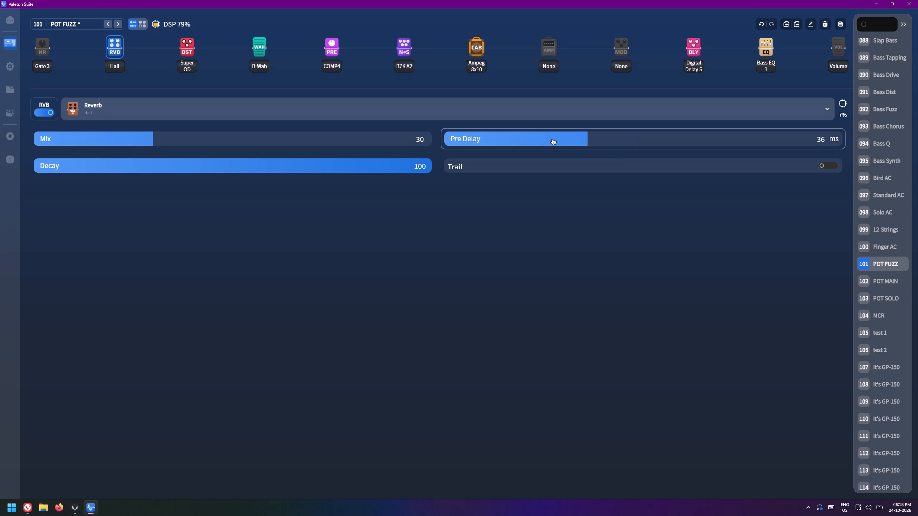
{"action": "left_click_drag", "start_coordinate": [552, 139], "coordinate": [520, 137]}
{"action": "left_click", "coordinate": [832, 163]}
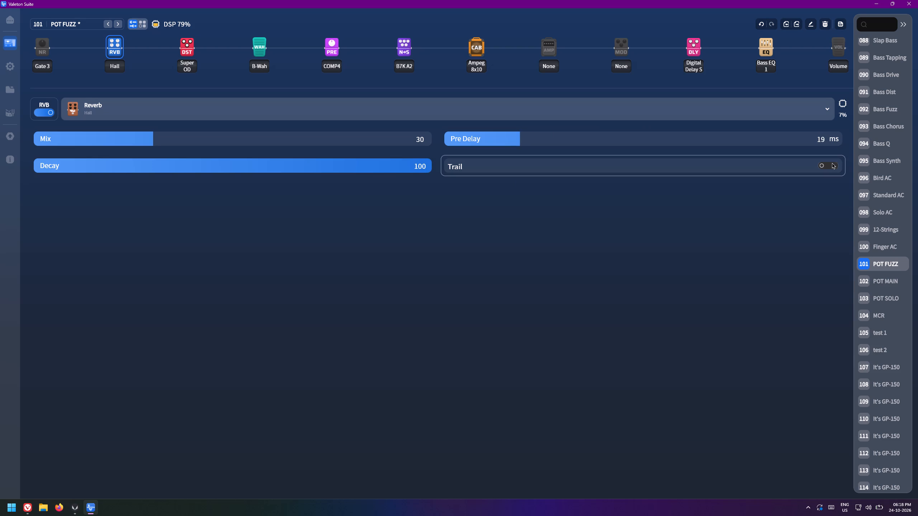
{"action": "left_click_drag", "start_coordinate": [513, 145], "coordinate": [526, 146]}
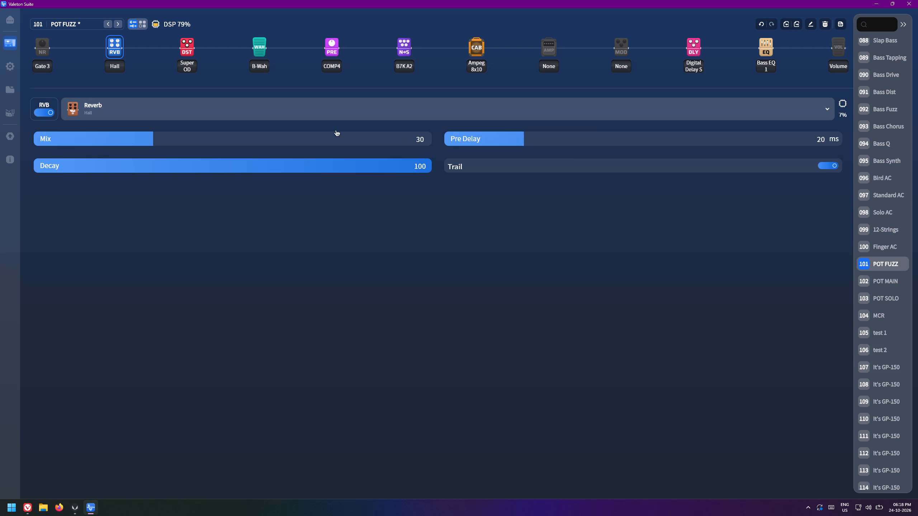
Try the Hall reverb's Mix at 80 and settle it at 17.
{"action": "left_click_drag", "start_coordinate": [303, 133], "coordinate": [350, 146]}
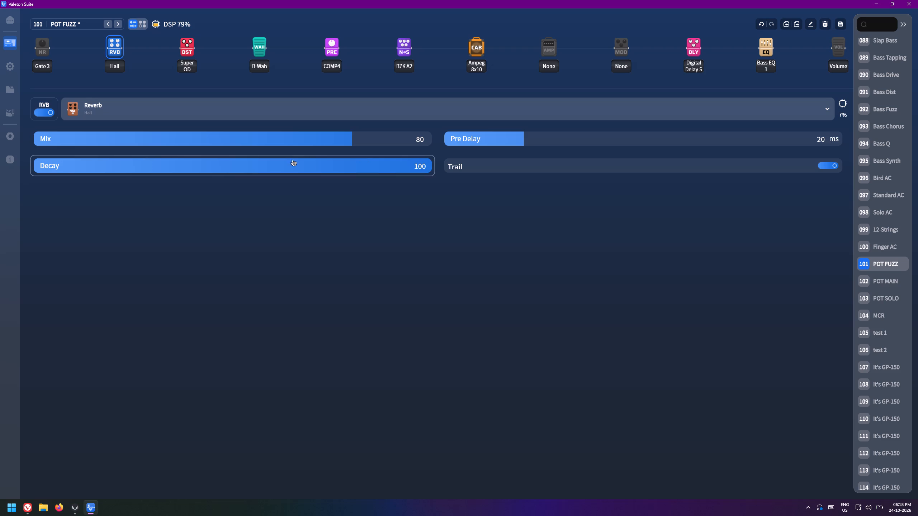
{"action": "left_click_drag", "start_coordinate": [88, 151], "coordinate": [86, 147]}
{"action": "left_click_drag", "start_coordinate": [86, 146], "coordinate": [78, 147]}
{"action": "left_click", "coordinate": [79, 146]}
{"action": "left_click", "coordinate": [80, 143]}
{"action": "left_click_drag", "start_coordinate": [80, 142], "coordinate": [79, 138]}
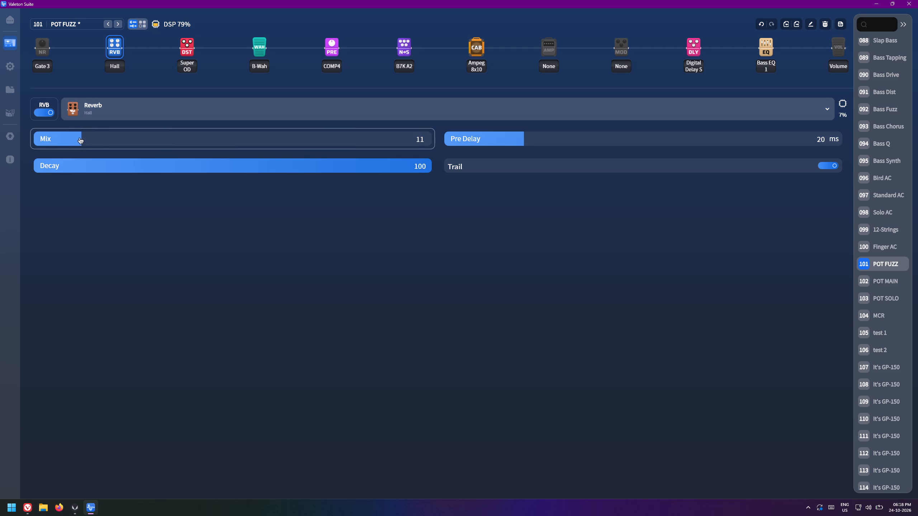
{"action": "left_click_drag", "start_coordinate": [79, 138], "coordinate": [100, 143]}
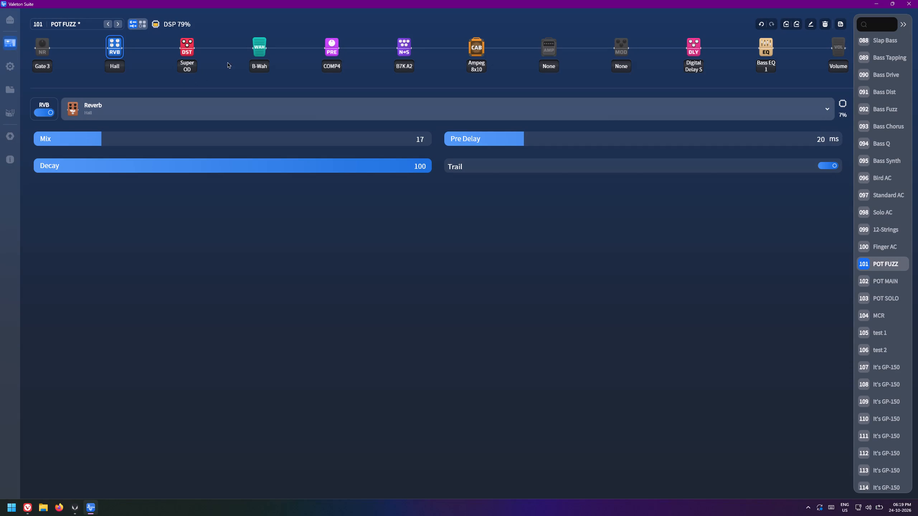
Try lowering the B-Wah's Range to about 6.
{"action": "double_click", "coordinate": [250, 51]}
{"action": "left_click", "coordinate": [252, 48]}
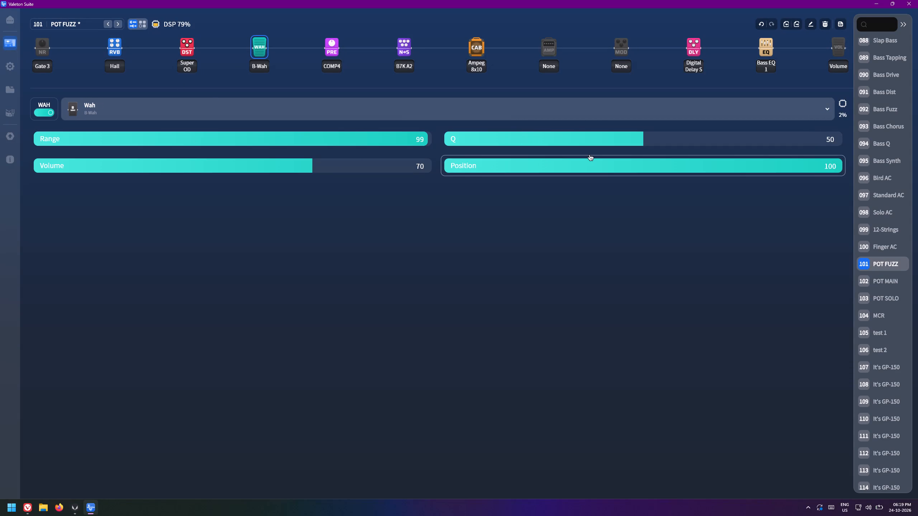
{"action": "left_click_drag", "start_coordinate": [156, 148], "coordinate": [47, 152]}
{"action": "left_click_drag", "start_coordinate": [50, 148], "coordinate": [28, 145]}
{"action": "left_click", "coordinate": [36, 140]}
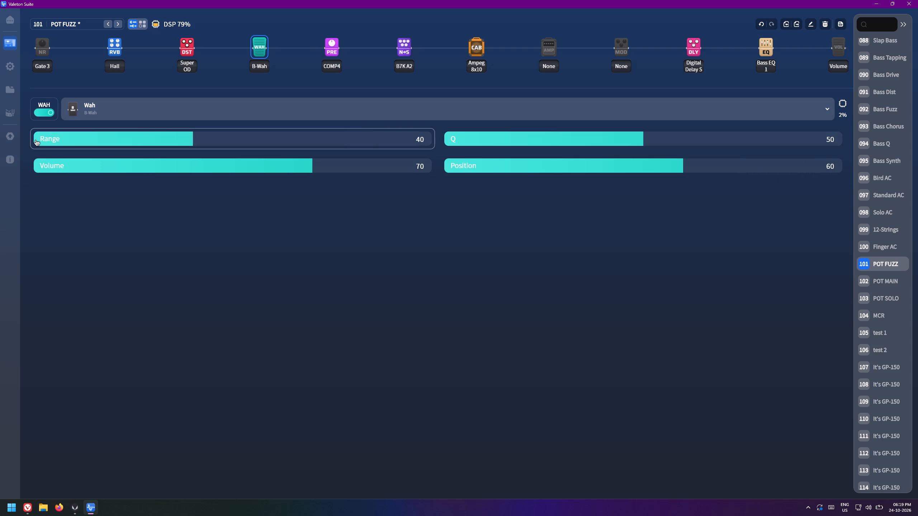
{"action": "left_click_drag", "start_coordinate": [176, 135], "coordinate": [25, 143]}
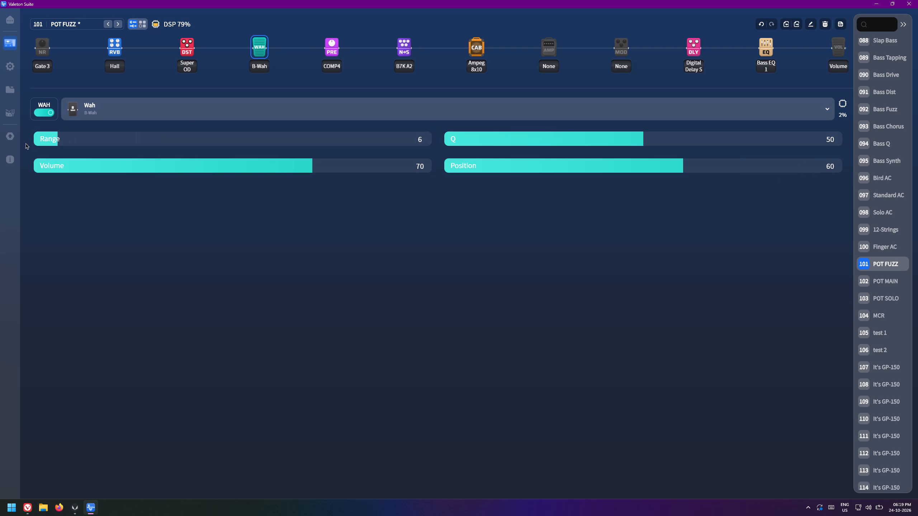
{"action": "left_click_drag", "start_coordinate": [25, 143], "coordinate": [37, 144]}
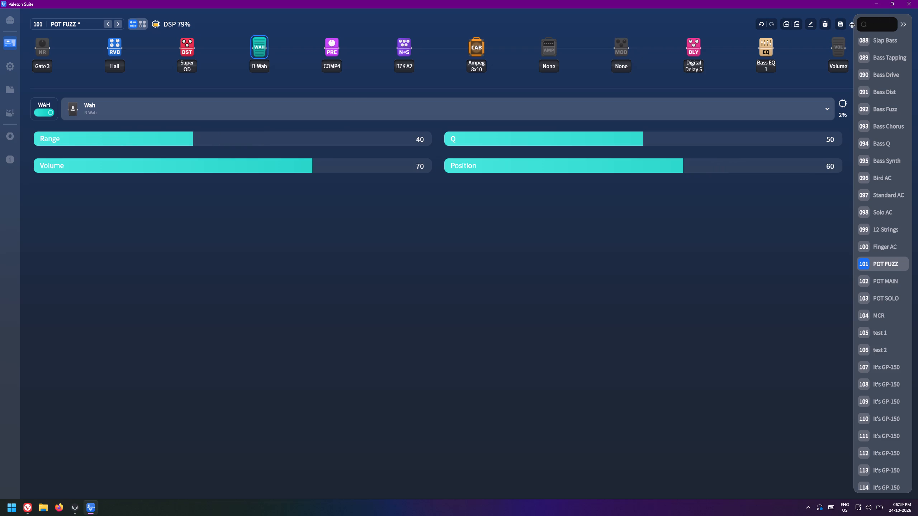
Save the changes to the POT FUZZ preset.
{"action": "left_click", "coordinate": [839, 24]}
{"action": "scroll", "coordinate": [455, 231], "scroll_direction": "up", "scroll_amount": 1}
{"action": "left_click", "coordinate": [529, 317]}
{"action": "left_click", "coordinate": [521, 312]}
Load preset 102, POT MAIN.
{"action": "left_click", "coordinate": [878, 290]}
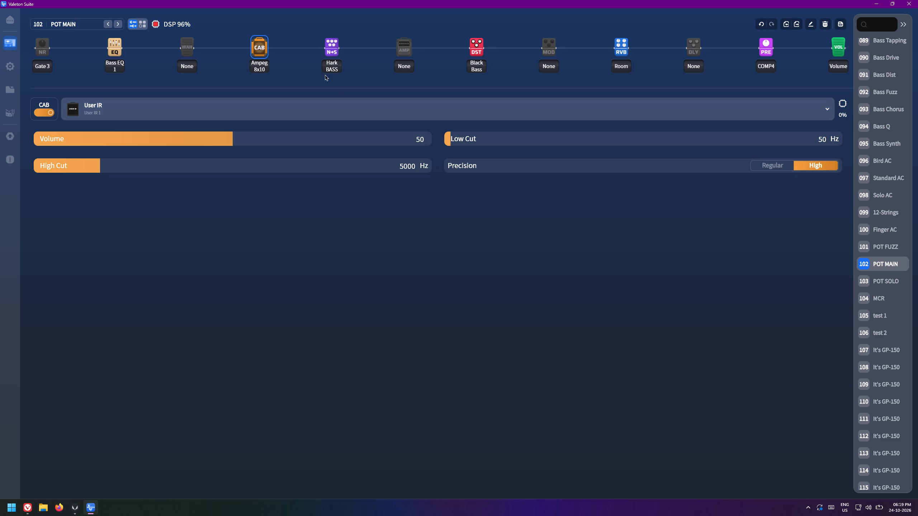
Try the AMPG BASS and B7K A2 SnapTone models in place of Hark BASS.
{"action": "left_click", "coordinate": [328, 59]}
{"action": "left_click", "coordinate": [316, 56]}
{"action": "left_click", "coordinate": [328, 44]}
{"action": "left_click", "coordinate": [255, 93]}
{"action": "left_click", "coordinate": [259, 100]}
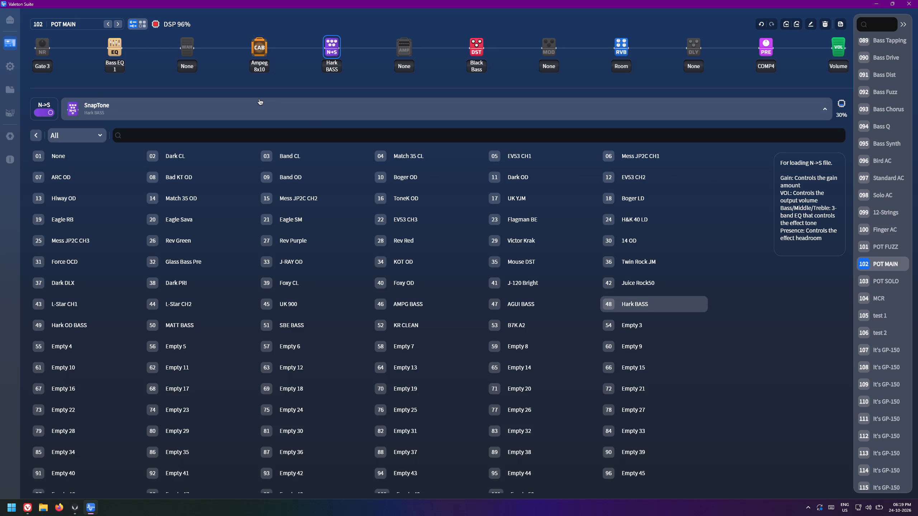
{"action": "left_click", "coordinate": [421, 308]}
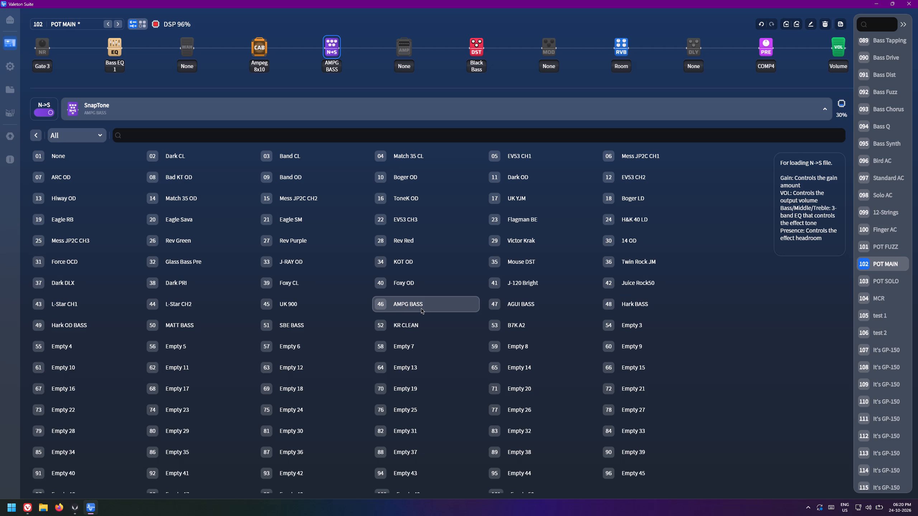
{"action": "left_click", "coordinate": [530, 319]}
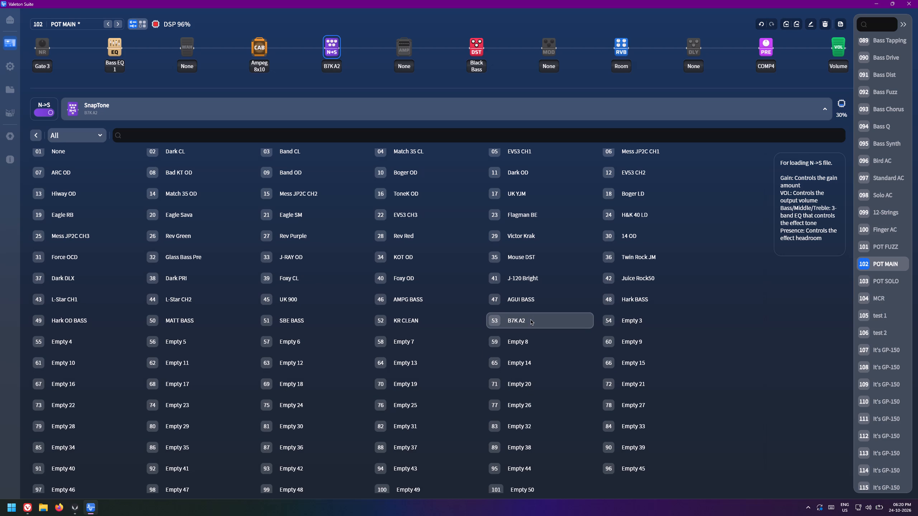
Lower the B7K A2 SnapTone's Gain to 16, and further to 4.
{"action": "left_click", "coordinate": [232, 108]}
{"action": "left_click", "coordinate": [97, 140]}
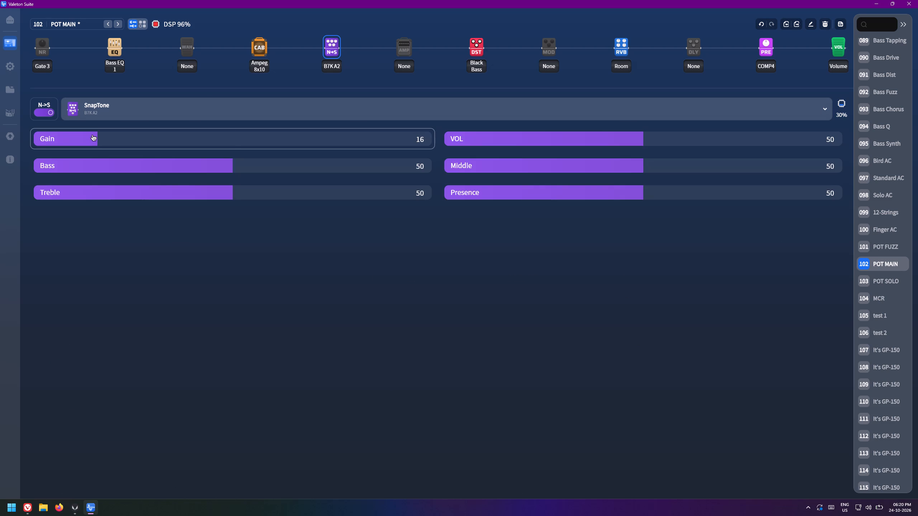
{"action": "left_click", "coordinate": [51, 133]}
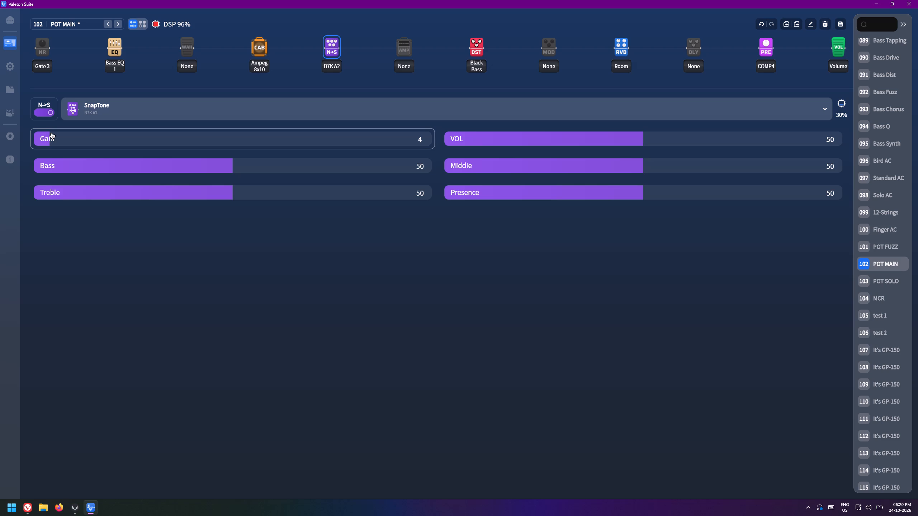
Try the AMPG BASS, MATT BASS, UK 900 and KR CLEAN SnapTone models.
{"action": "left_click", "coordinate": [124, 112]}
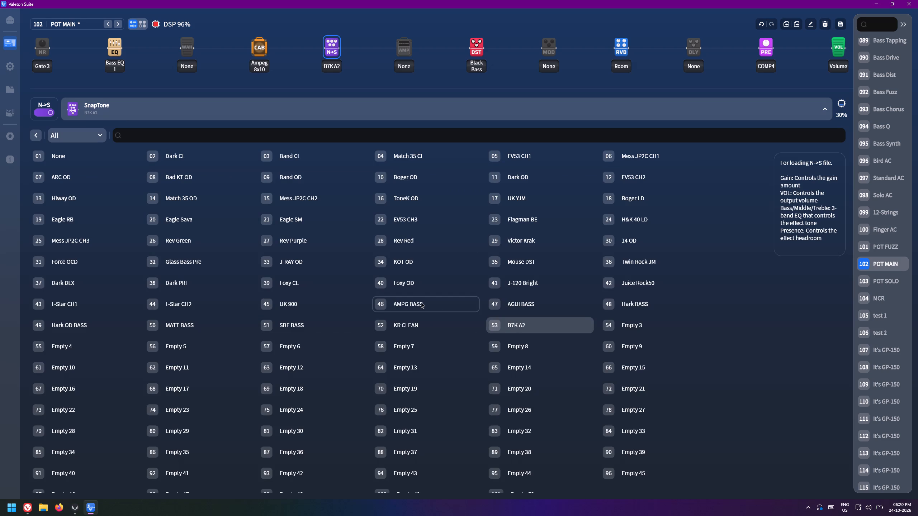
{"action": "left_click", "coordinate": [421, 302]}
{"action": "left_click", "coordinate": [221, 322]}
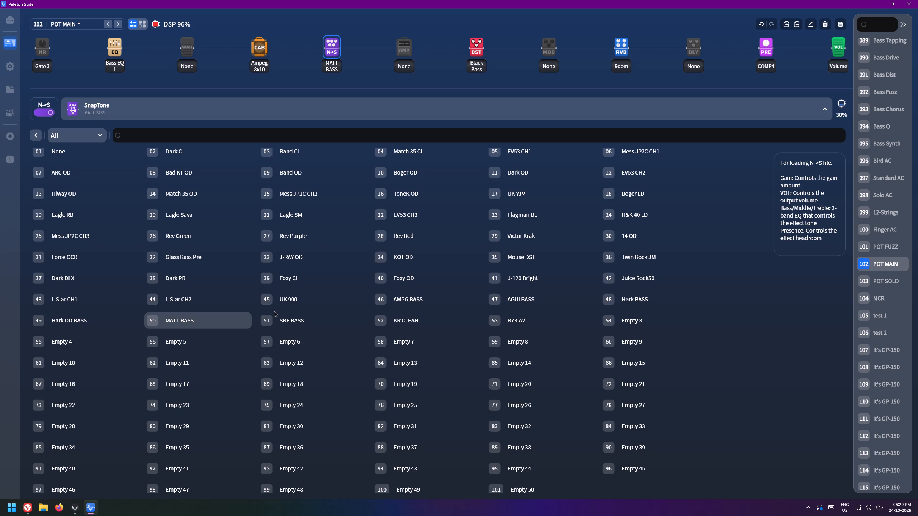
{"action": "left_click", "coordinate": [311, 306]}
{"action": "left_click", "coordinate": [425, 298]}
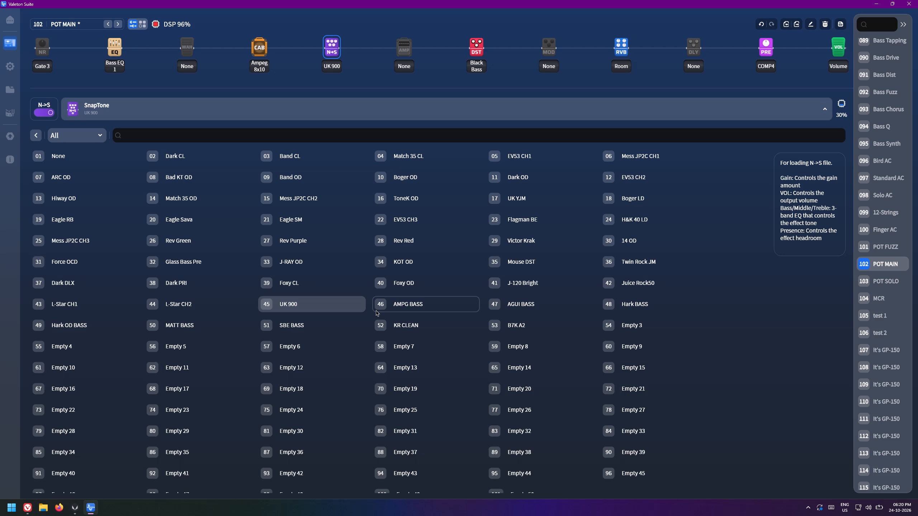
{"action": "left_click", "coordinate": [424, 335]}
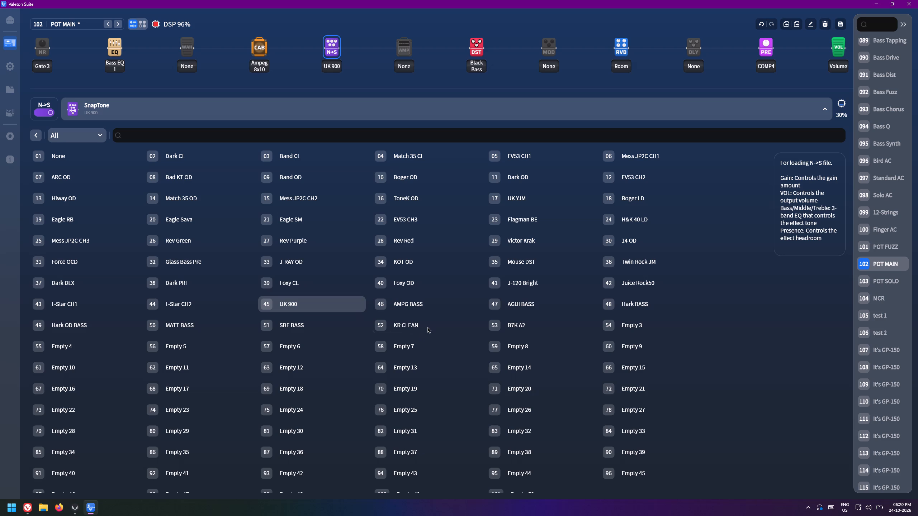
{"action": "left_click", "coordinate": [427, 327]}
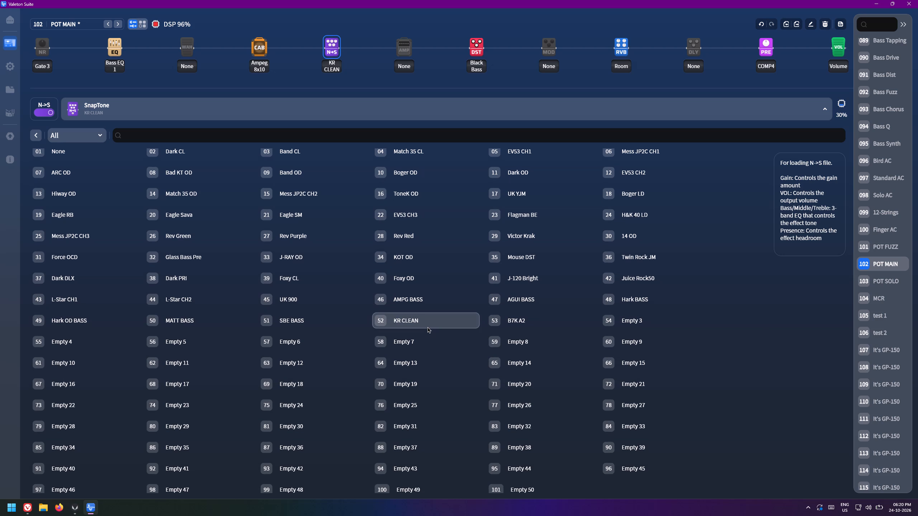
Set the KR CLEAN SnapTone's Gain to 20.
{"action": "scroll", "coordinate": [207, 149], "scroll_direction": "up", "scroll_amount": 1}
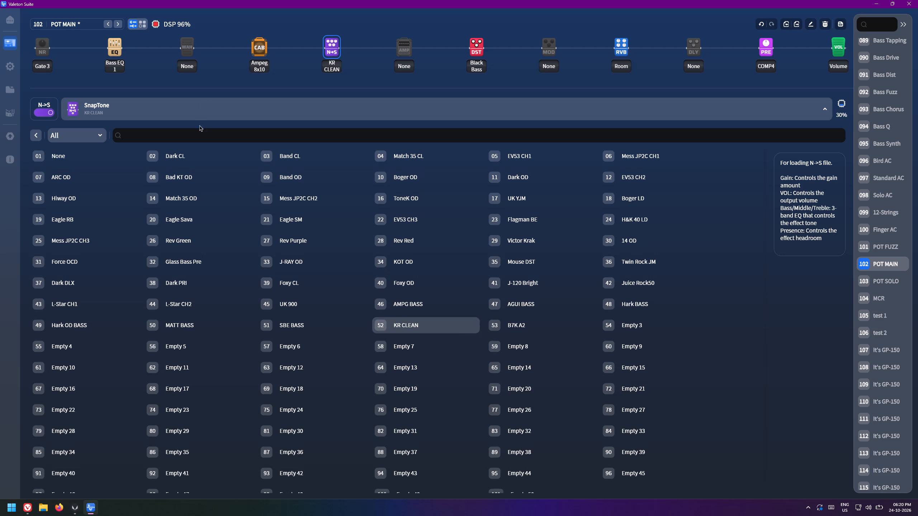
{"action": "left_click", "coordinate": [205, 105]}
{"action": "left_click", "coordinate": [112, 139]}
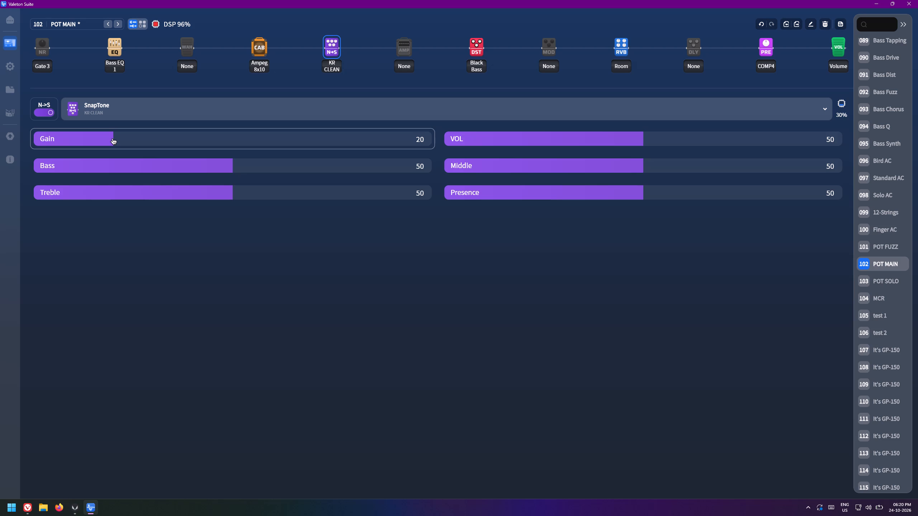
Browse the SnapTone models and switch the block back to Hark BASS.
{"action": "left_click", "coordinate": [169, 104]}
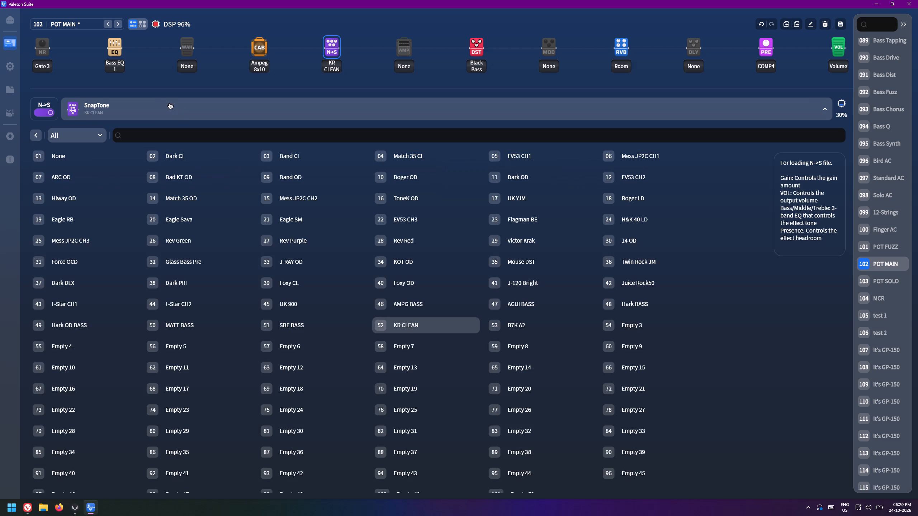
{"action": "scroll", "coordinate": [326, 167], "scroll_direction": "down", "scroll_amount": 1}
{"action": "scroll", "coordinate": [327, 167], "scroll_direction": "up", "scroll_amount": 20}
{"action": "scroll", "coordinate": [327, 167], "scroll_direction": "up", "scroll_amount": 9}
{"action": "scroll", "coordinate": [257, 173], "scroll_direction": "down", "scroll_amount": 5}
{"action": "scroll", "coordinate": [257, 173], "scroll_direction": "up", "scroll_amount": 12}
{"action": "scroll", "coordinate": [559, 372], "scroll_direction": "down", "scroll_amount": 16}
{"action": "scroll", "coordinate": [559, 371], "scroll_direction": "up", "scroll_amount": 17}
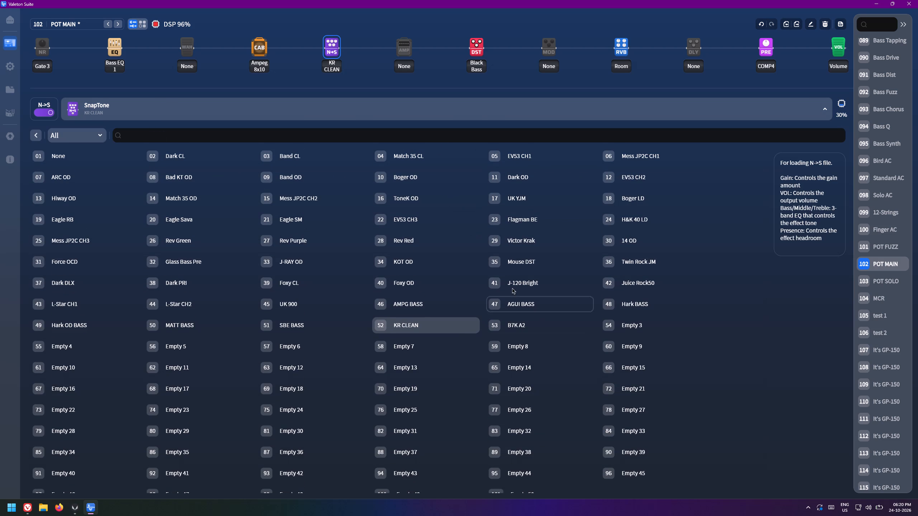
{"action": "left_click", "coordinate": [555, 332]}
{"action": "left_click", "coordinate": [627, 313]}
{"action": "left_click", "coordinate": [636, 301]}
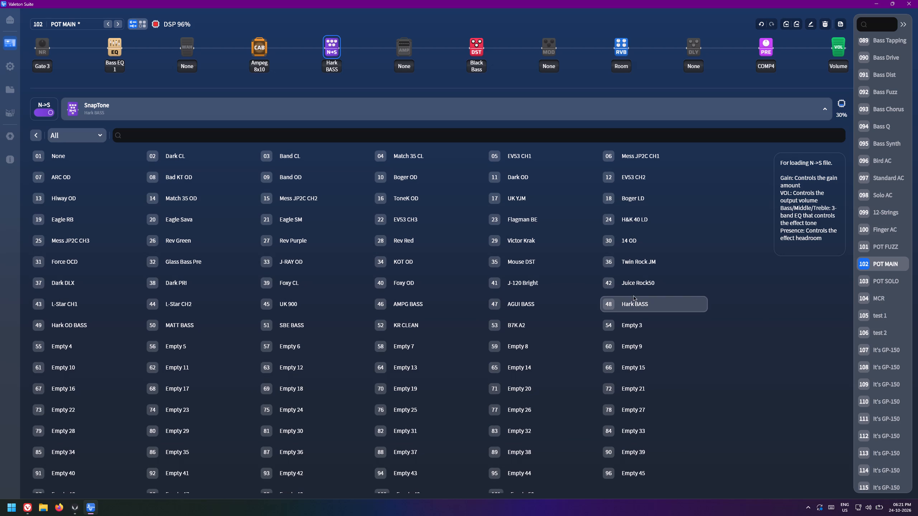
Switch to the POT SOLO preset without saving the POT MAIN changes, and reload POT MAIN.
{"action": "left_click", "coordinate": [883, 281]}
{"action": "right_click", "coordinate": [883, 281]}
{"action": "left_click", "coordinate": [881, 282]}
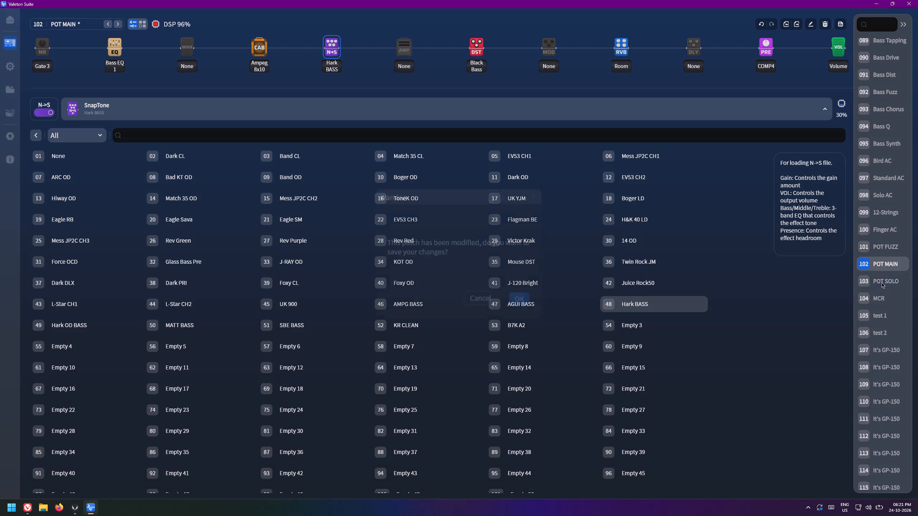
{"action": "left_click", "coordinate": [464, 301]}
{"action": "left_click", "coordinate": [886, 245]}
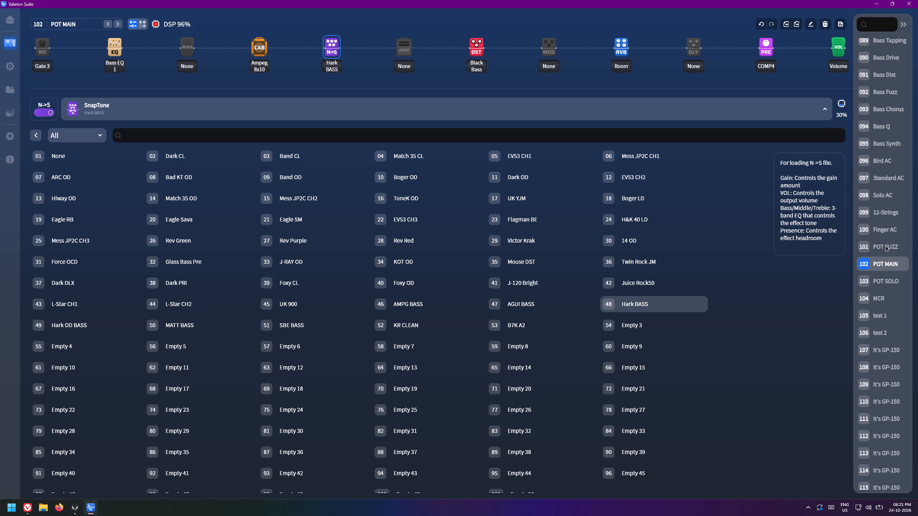
Switch to YouTube, resume TOOL - The Pot, and return to Valeton Suite while it plays.
{"action": "left_click", "coordinate": [25, 510]}
{"action": "left_click", "coordinate": [252, 305]}
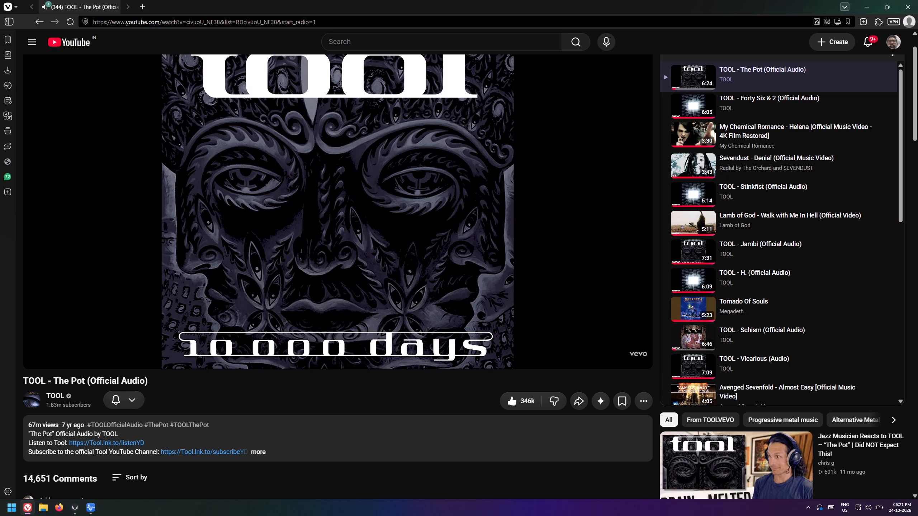
{"action": "left_click", "coordinate": [102, 515]}
{"action": "left_click", "coordinate": [97, 512]}
Switch on the Gate 3 noise gate in the POT MAIN preset.
{"action": "left_click", "coordinate": [46, 44]}
{"action": "left_click", "coordinate": [47, 116]}
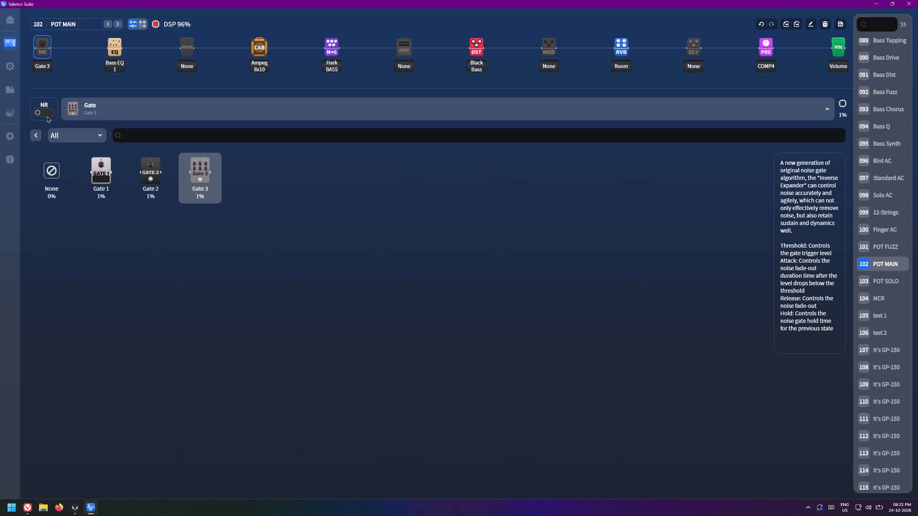
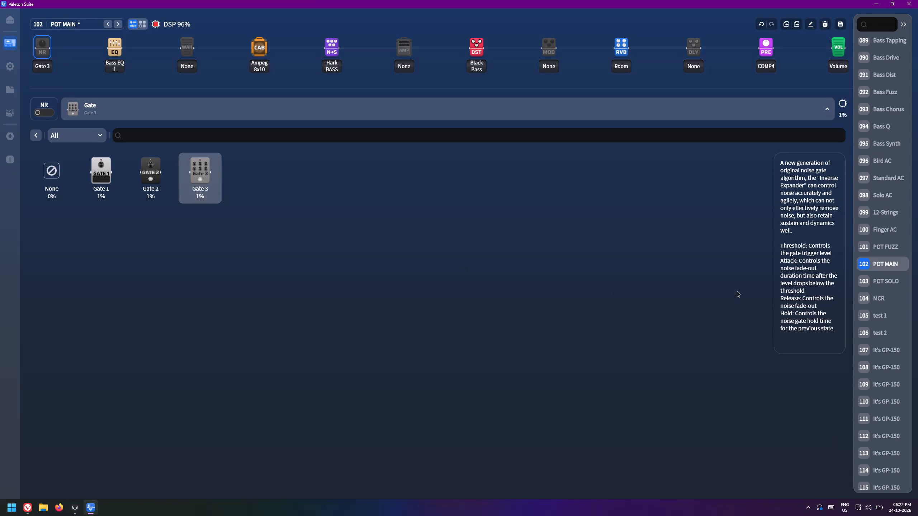
Switch to the POT SOLO preset without saving the POT MAIN changes, and reload POT MAIN.
{"action": "left_click", "coordinate": [895, 284]}
{"action": "left_click", "coordinate": [479, 298]}
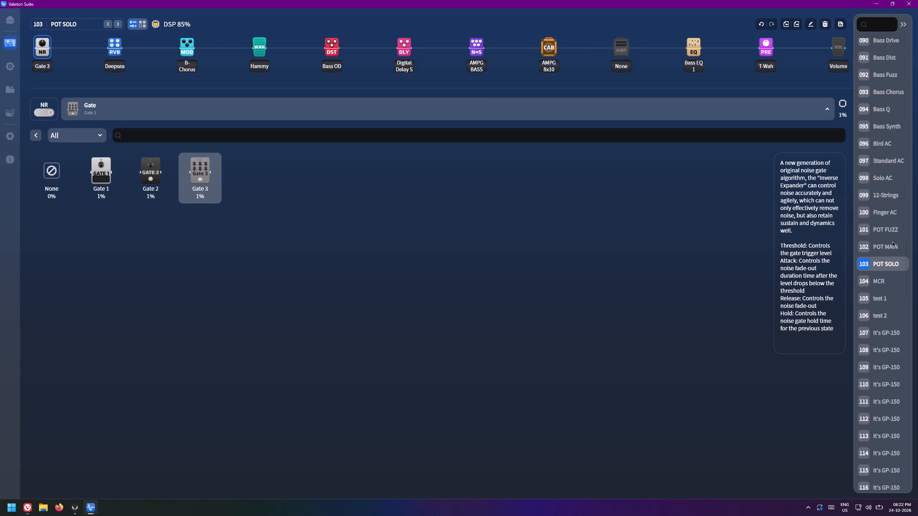
{"action": "left_click", "coordinate": [892, 241]}
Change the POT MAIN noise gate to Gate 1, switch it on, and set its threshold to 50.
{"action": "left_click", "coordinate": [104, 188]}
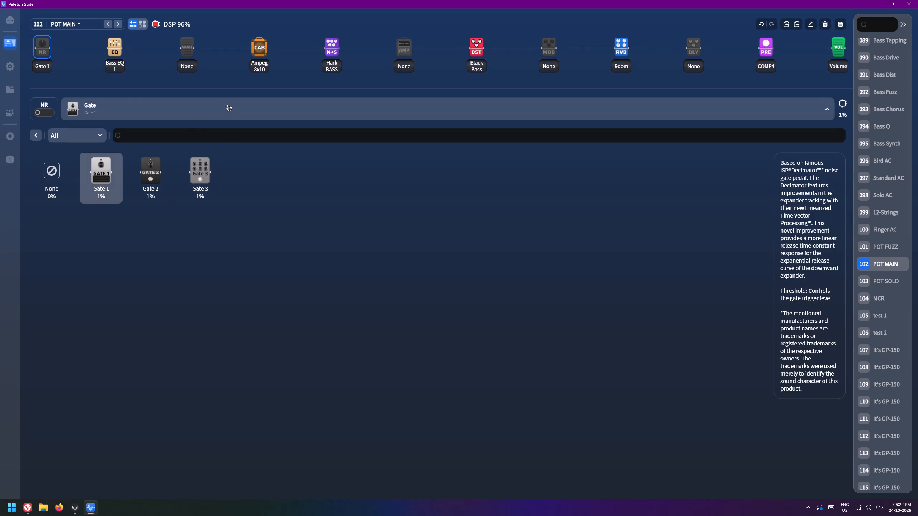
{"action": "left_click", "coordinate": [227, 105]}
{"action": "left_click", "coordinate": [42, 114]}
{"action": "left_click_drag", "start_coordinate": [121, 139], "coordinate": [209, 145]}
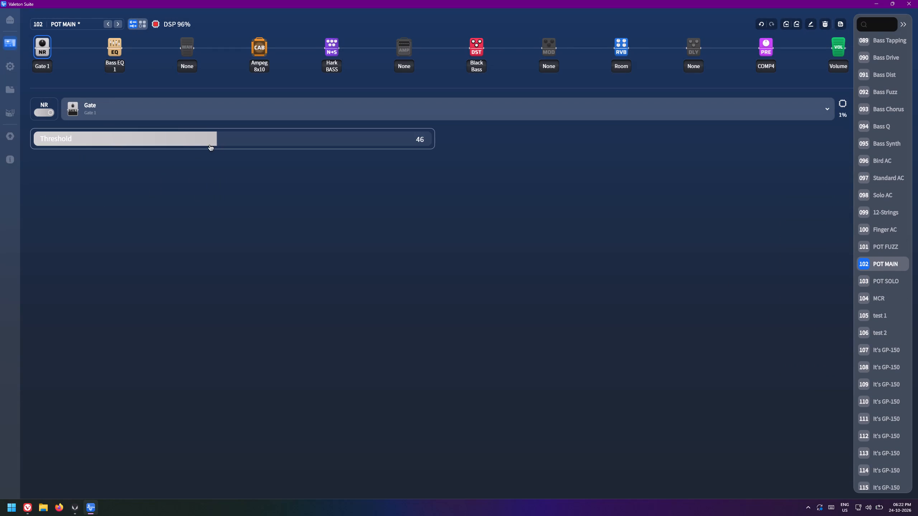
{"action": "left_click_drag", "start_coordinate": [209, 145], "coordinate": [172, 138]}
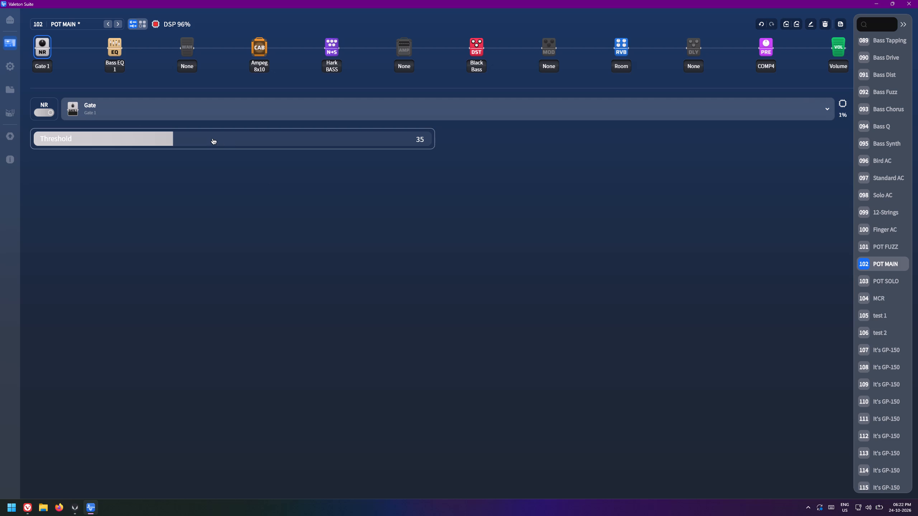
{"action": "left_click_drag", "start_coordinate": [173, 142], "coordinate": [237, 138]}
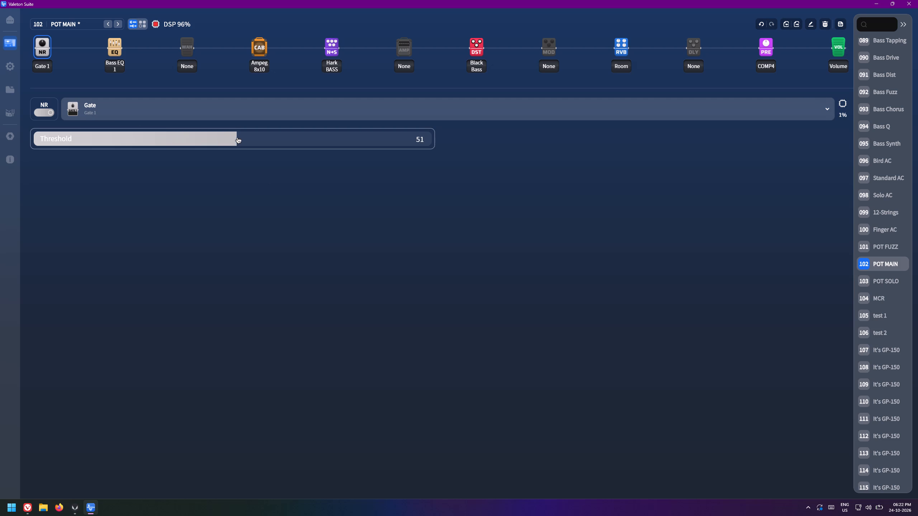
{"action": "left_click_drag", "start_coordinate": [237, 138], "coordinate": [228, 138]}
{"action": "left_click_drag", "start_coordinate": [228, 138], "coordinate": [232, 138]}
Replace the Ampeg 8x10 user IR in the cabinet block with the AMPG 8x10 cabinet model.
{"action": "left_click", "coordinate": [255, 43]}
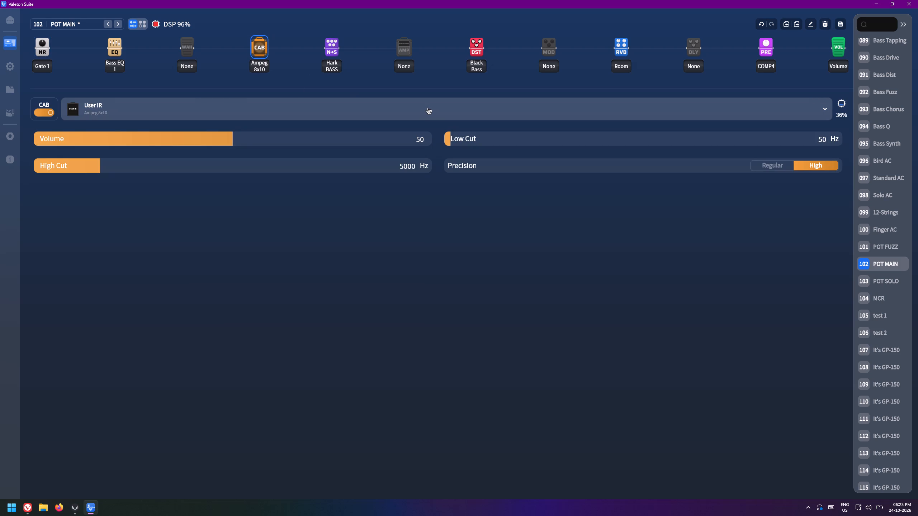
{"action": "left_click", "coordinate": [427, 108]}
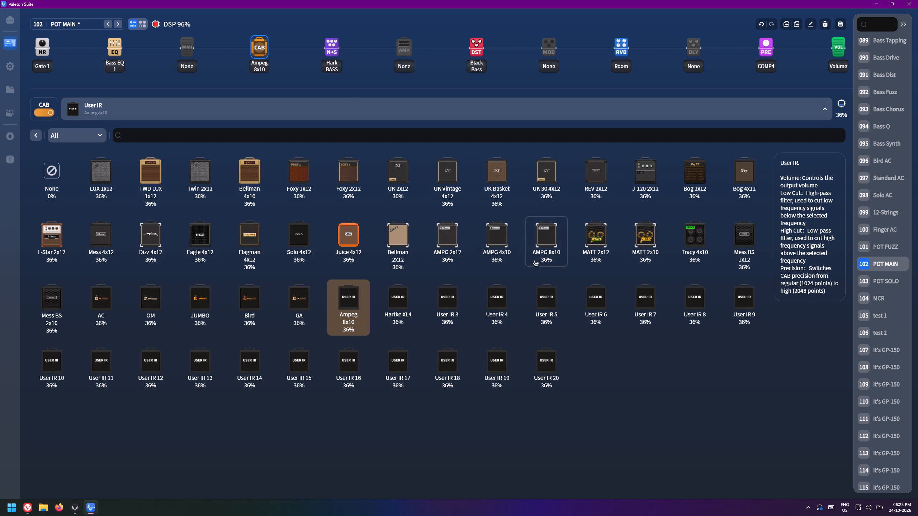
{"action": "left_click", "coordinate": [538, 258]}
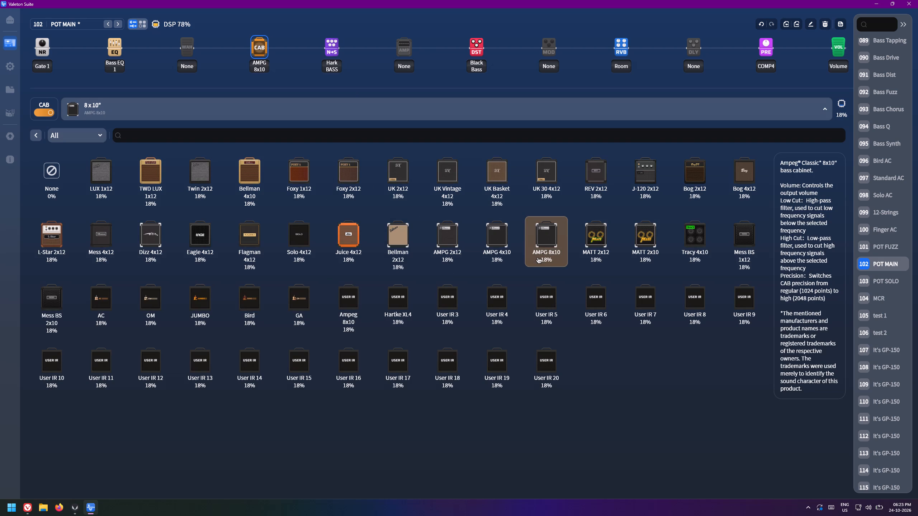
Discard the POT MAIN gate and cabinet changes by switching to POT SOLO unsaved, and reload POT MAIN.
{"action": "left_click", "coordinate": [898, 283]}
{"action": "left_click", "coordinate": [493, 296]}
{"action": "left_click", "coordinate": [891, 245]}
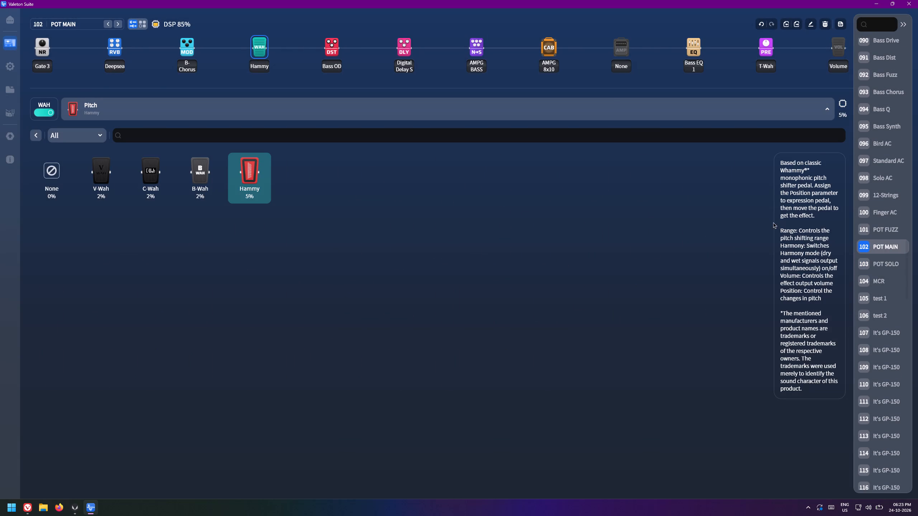
Change the POT MAIN noise gate to Gate 1, switch it on, and set its threshold to 50.
{"action": "left_click", "coordinate": [57, 44]}
{"action": "left_click", "coordinate": [48, 45]}
{"action": "left_click", "coordinate": [142, 112]}
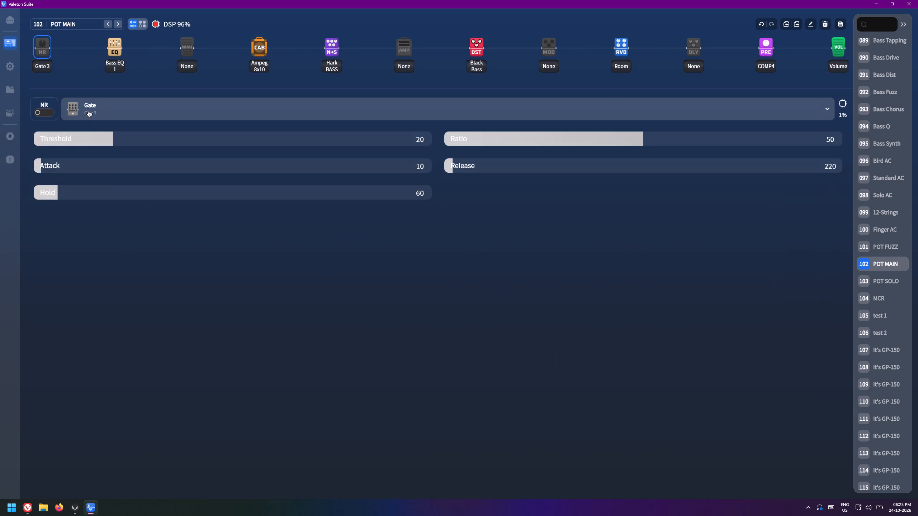
{"action": "left_click", "coordinate": [88, 109]}
{"action": "left_click", "coordinate": [100, 175]}
{"action": "left_click", "coordinate": [144, 109]}
{"action": "left_click", "coordinate": [49, 114]}
{"action": "left_click_drag", "start_coordinate": [226, 144], "coordinate": [229, 143]}
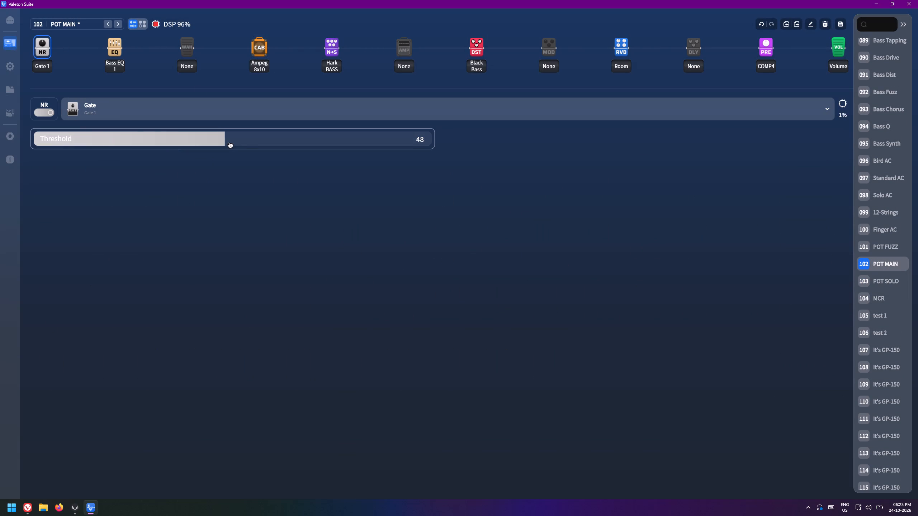
{"action": "left_click_drag", "start_coordinate": [229, 143], "coordinate": [241, 143]}
{"action": "left_click_drag", "start_coordinate": [238, 139], "coordinate": [235, 139]}
{"action": "left_click_drag", "start_coordinate": [235, 139], "coordinate": [235, 139]}
Switch to the POT SOLO preset, saving the modified POT MAIN patch to number 102 under its existing name.
{"action": "left_click", "coordinate": [910, 283]}
{"action": "left_click", "coordinate": [895, 277]}
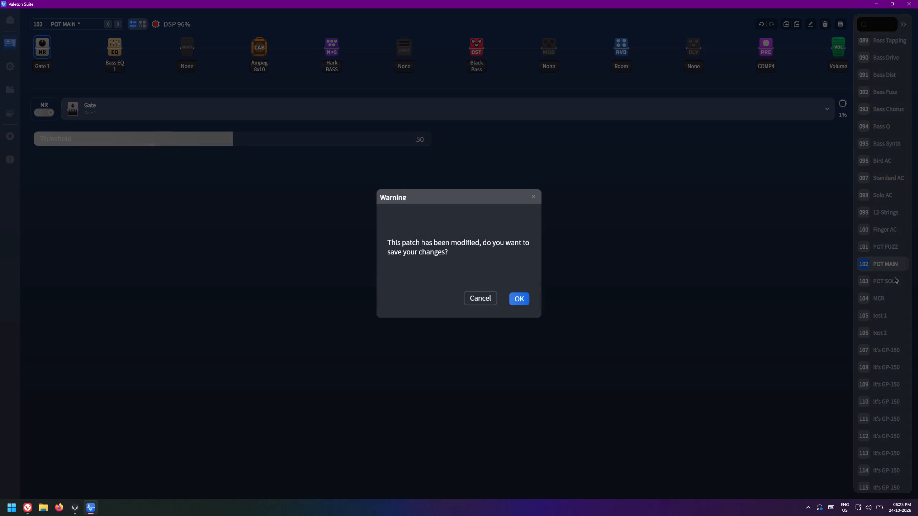
{"action": "left_click", "coordinate": [527, 296]}
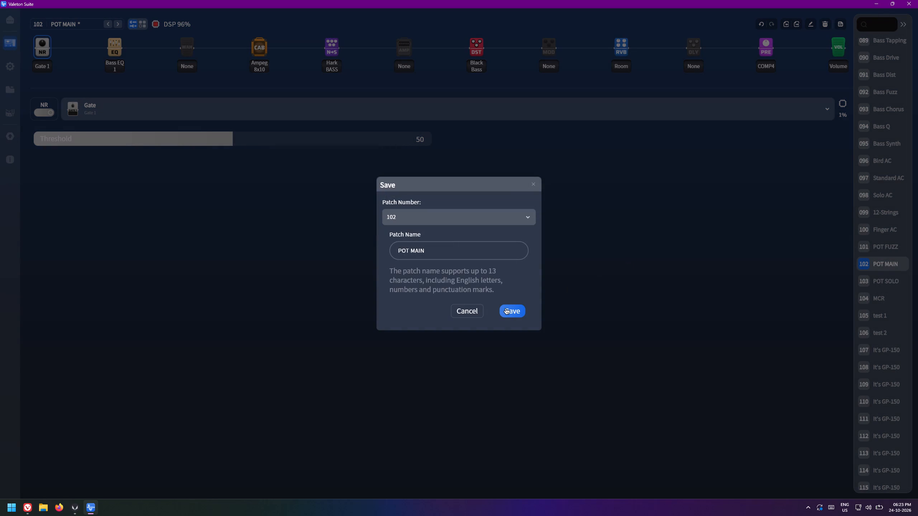
{"action": "left_click", "coordinate": [505, 309]}
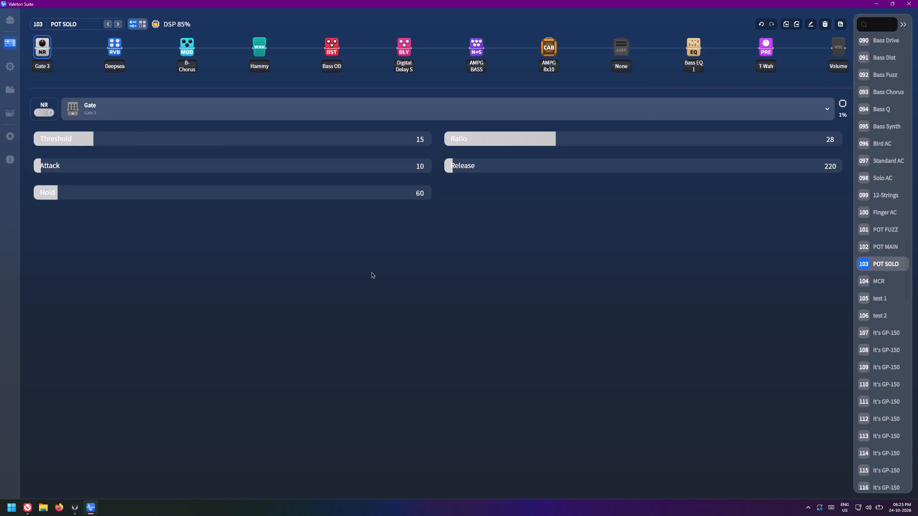
Switch to the YouTube window with the TOOL reference mix.
{"action": "left_click", "coordinate": [28, 514]}
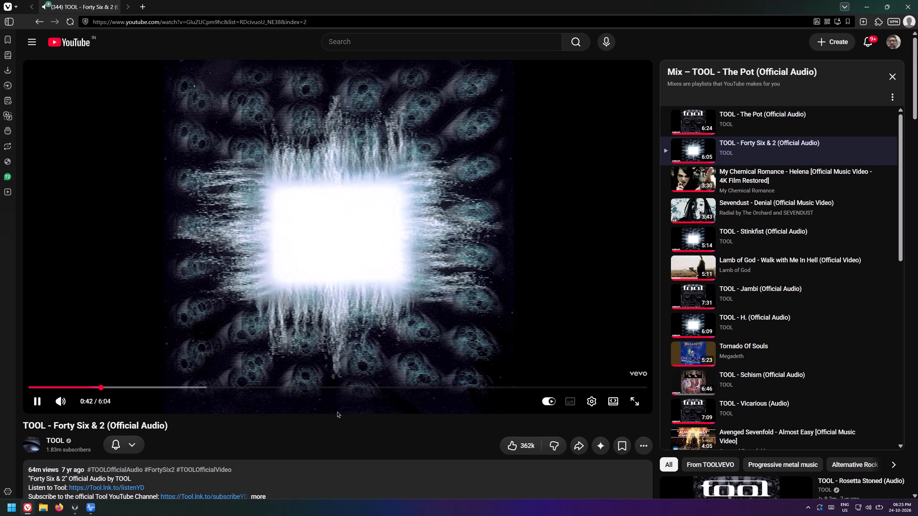
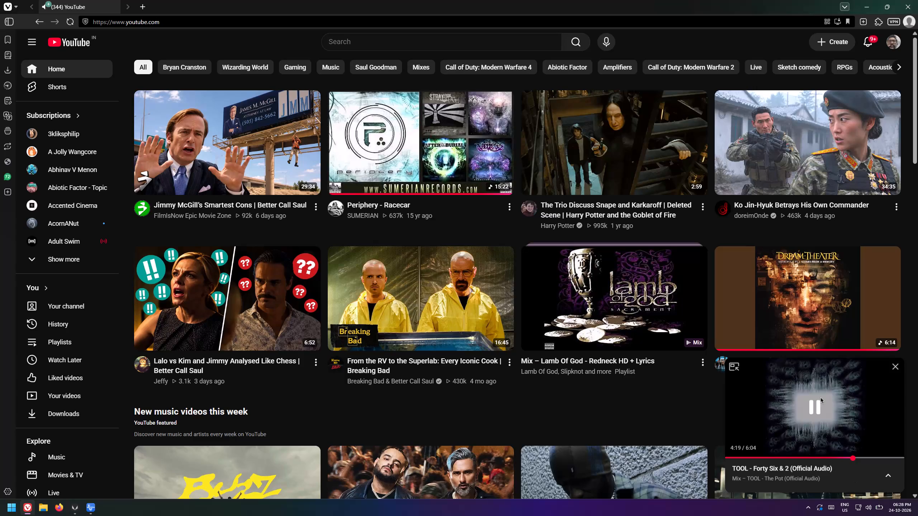
Pause the TOOL - Forty Six & 2 reference video and switch to Valeton Suite.
{"action": "left_click", "coordinate": [812, 397]}
{"action": "left_click", "coordinate": [85, 515]}
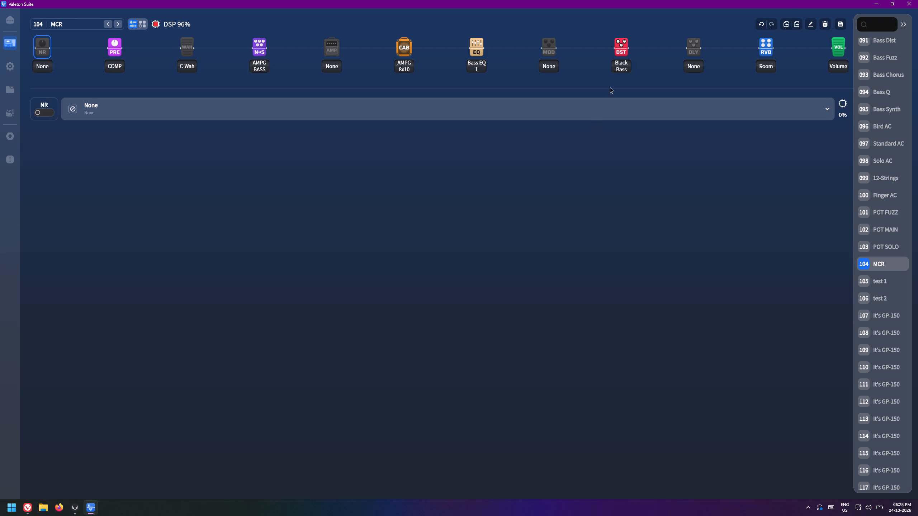
Move the Black Bass distortion block in the MCR preset to directly after the C-Wah block, ahead of the AMPG BASS SnapTone.
{"action": "left_click_drag", "start_coordinate": [624, 53], "coordinate": [187, 49]}
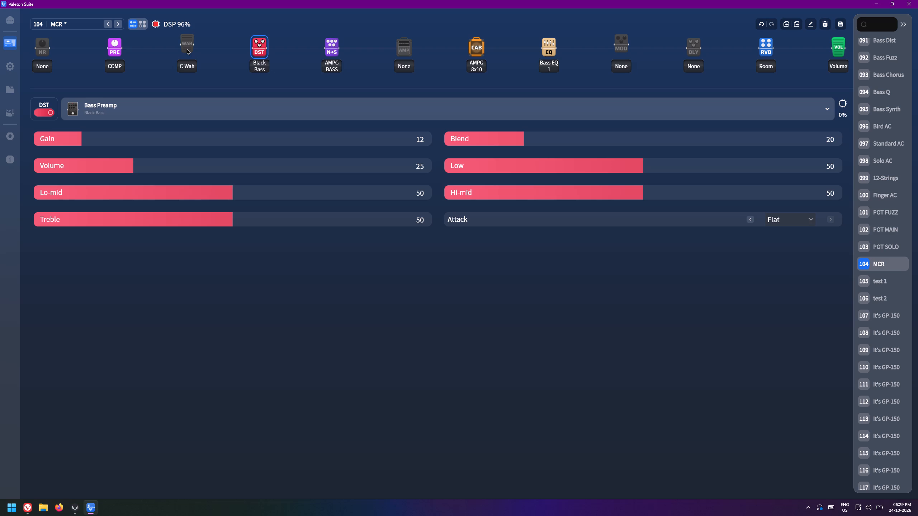
Switch from the modified MCR preset to preset 105, test 1.
{"action": "left_click", "coordinate": [879, 288]}
{"action": "left_click", "coordinate": [484, 301]}
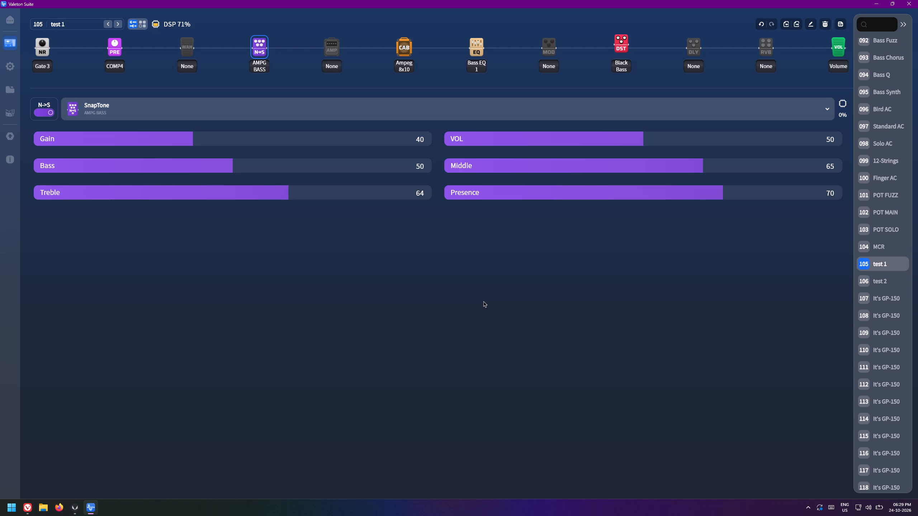
Switch off the Gate 3 noise gate in the test 1 preset.
{"action": "left_click", "coordinate": [37, 44]}
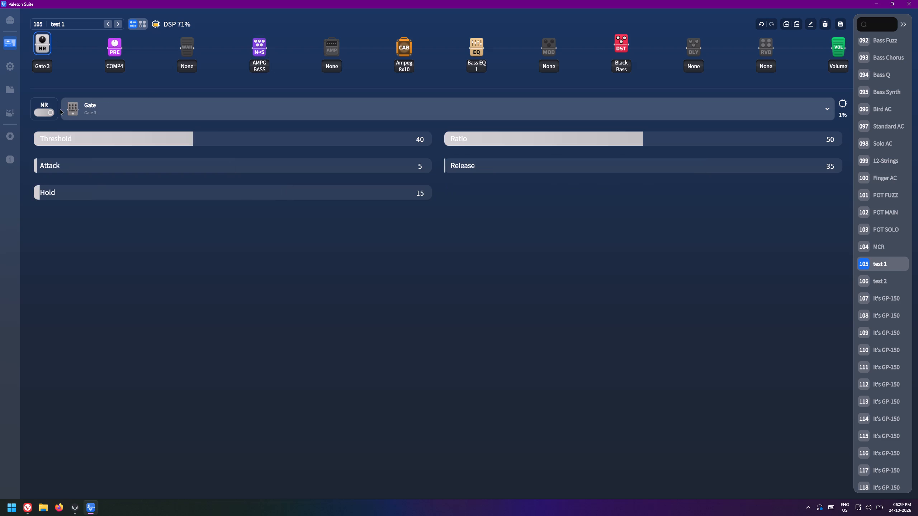
{"action": "left_click", "coordinate": [48, 117]}
{"action": "left_click", "coordinate": [47, 114]}
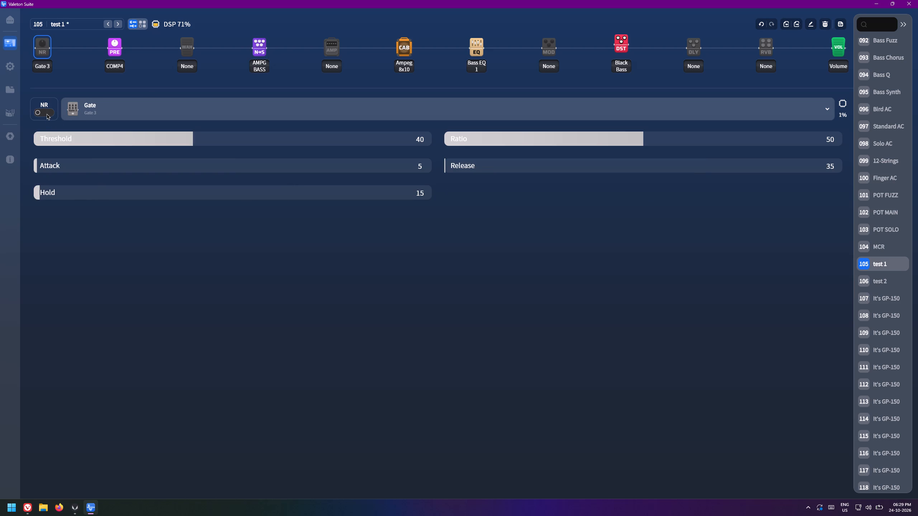